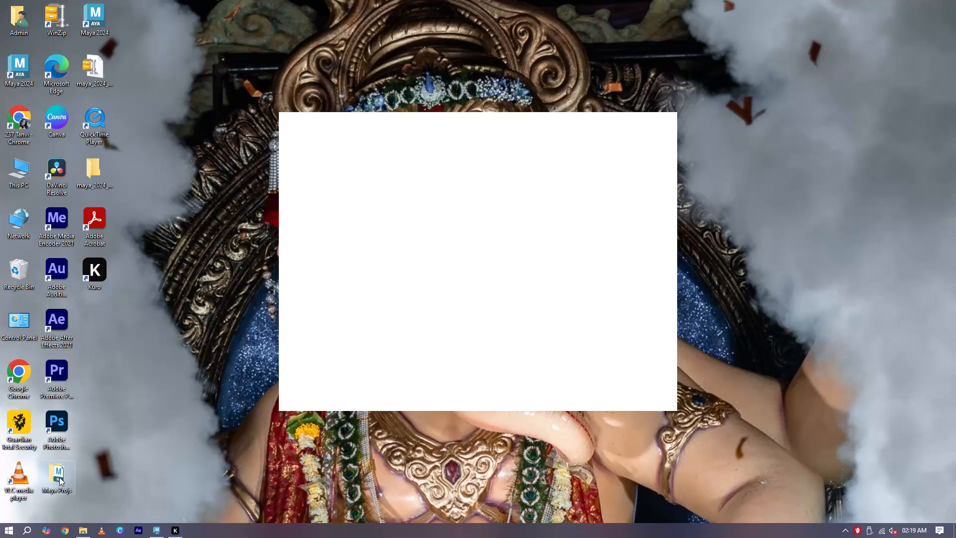
Launch Adobe Premiere Pro from the desktop and continue past the system compatibility report despite the known issues.
double_click(58, 379)
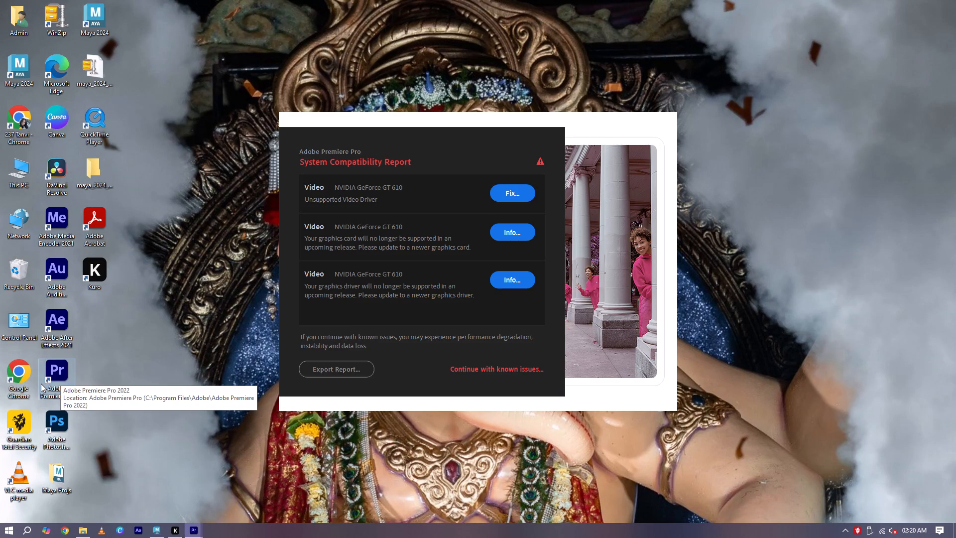
left_click(469, 364)
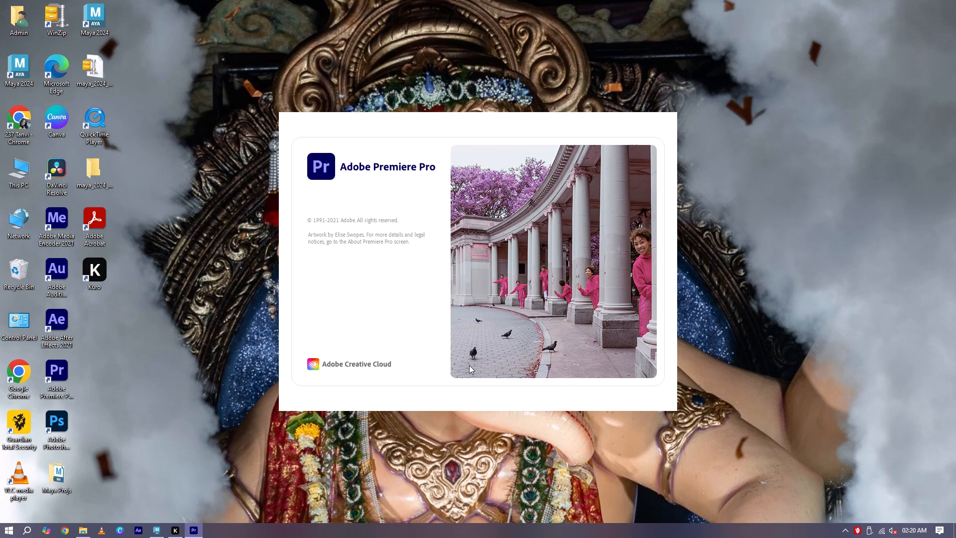
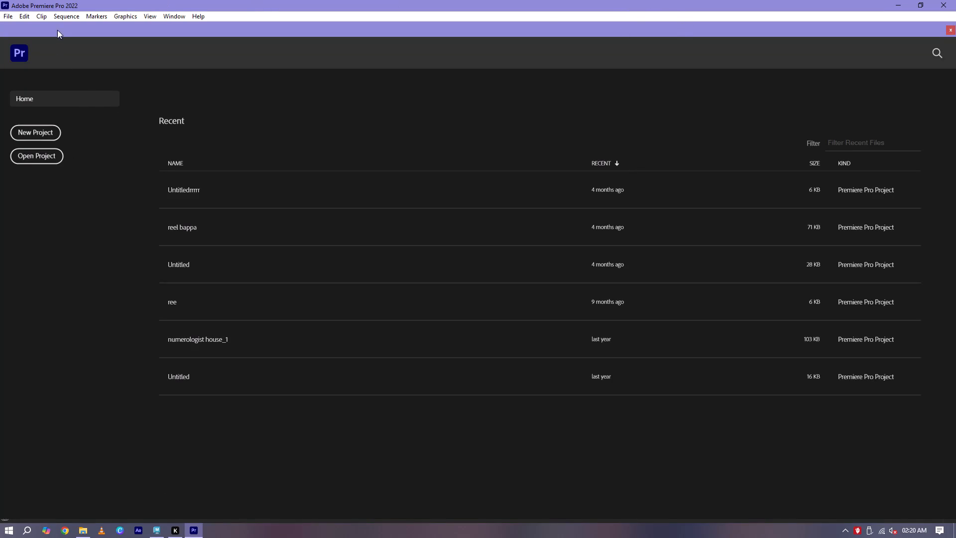
Start a new project, try to create it under the default name, and decline replacing the existing project.
left_click(34, 133)
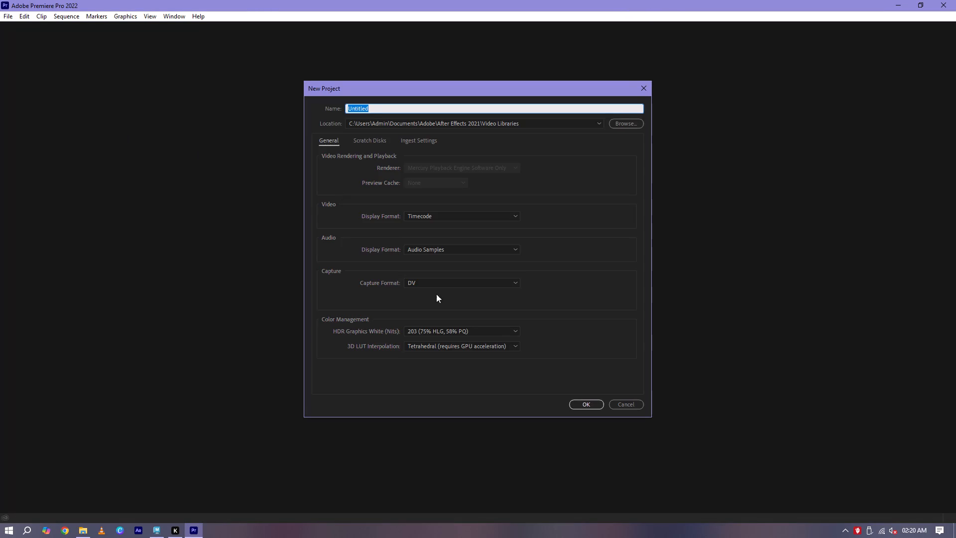
left_click(586, 403)
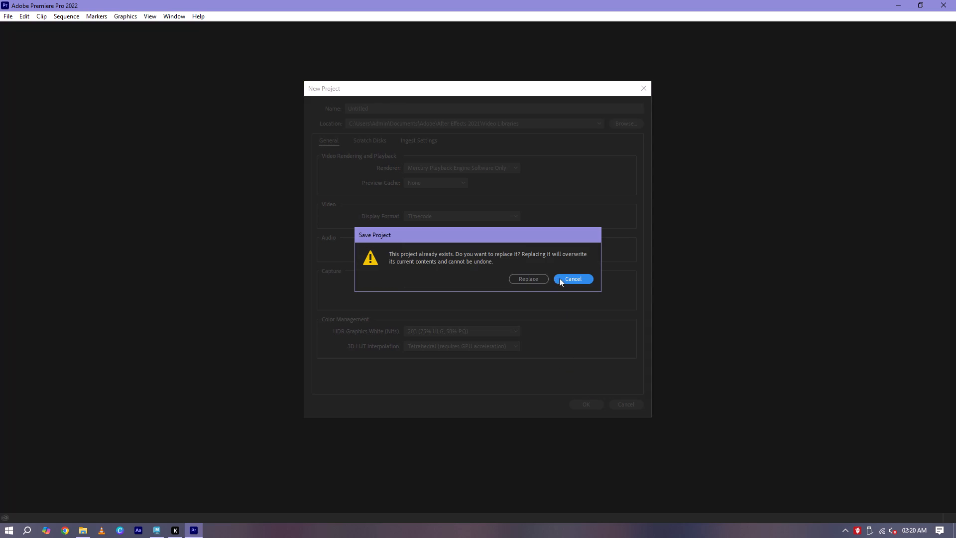
left_click(568, 277)
Clear the default name Untitled from the new project's name.
left_click(417, 111)
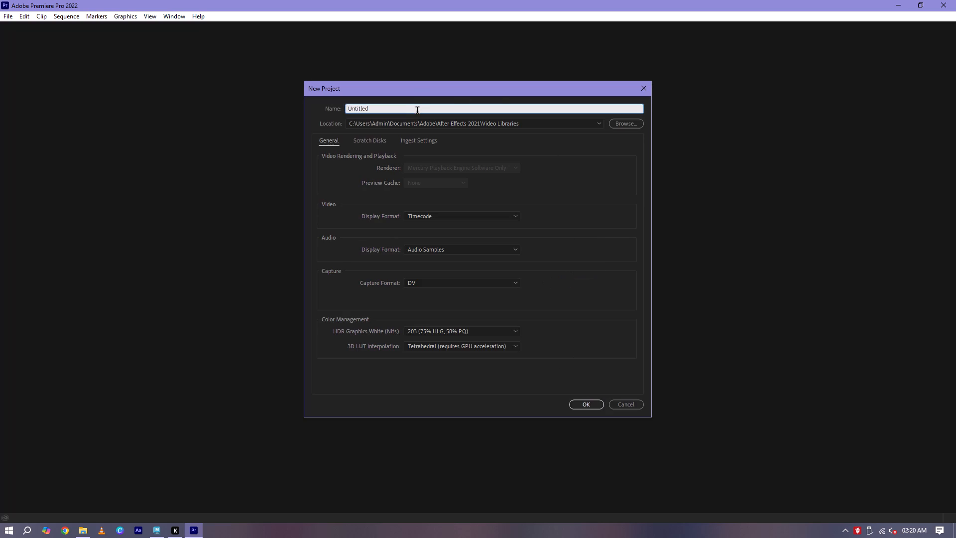
key("BackSpace")
key("BackSpace")
key("BackSpace")
key("BackSpace")
key("BackSpace")
key("BackSpace")
key("BackSpace")
key("BackSpace")
key("BackSpace")
key("BackSpace")
key("BackSpace")
key("BackSpace")
key("BackSpace")
key("BackSpace")
key("BackSpace")
key("BackSpace")
key("BackSpace")
key("BackSpace")
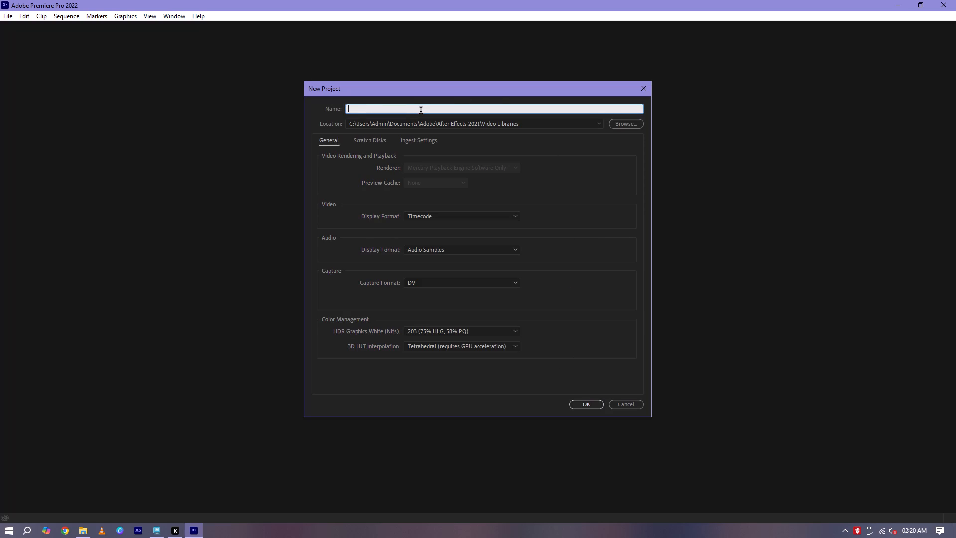
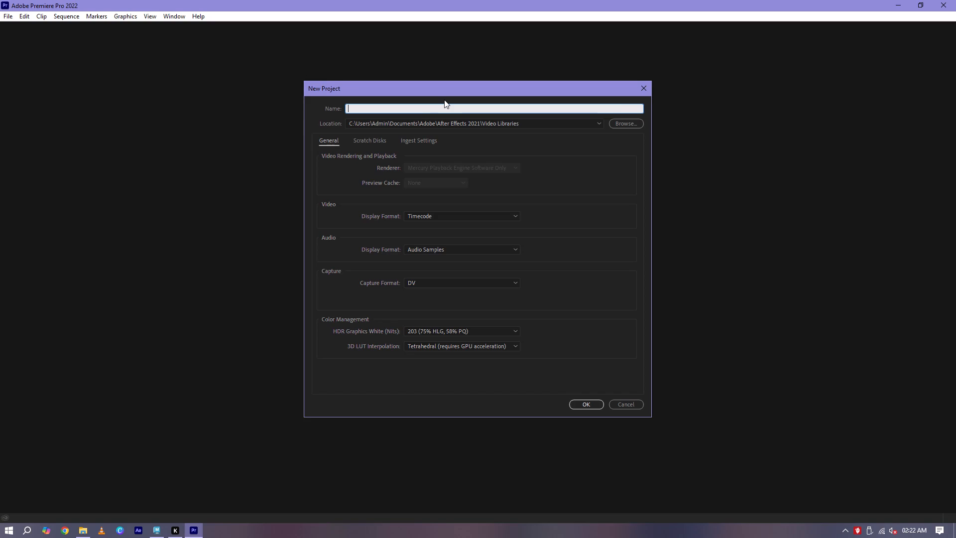
Name the new project Showreel.
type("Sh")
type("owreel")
Browse the Desktop and Maya Projs folders for a project location, and choose the Downloads folder as the destination.
left_click(623, 124)
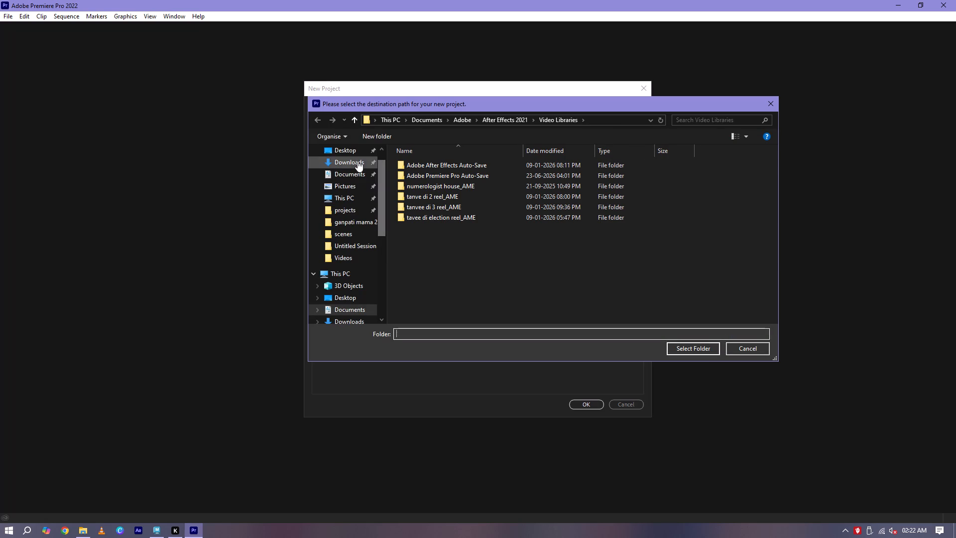
left_click(358, 161)
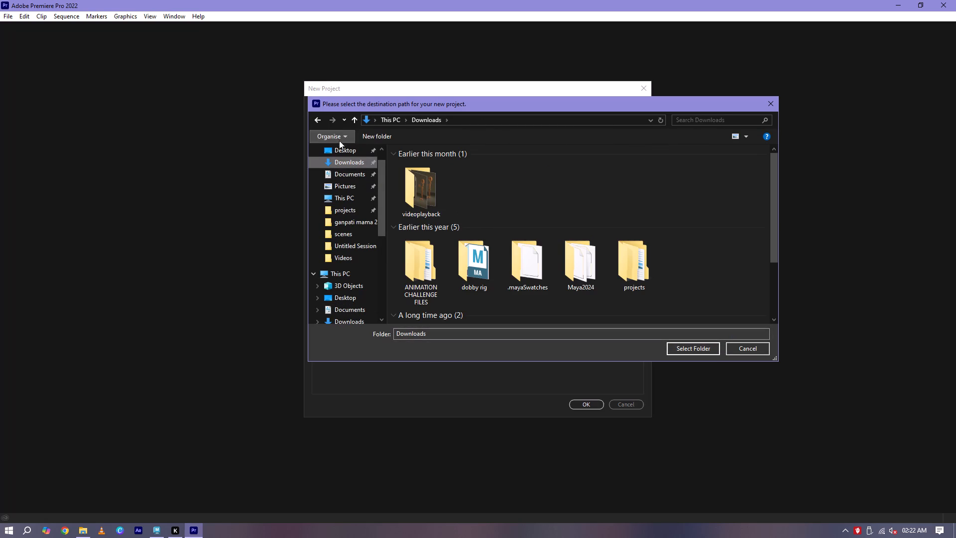
left_click(350, 151)
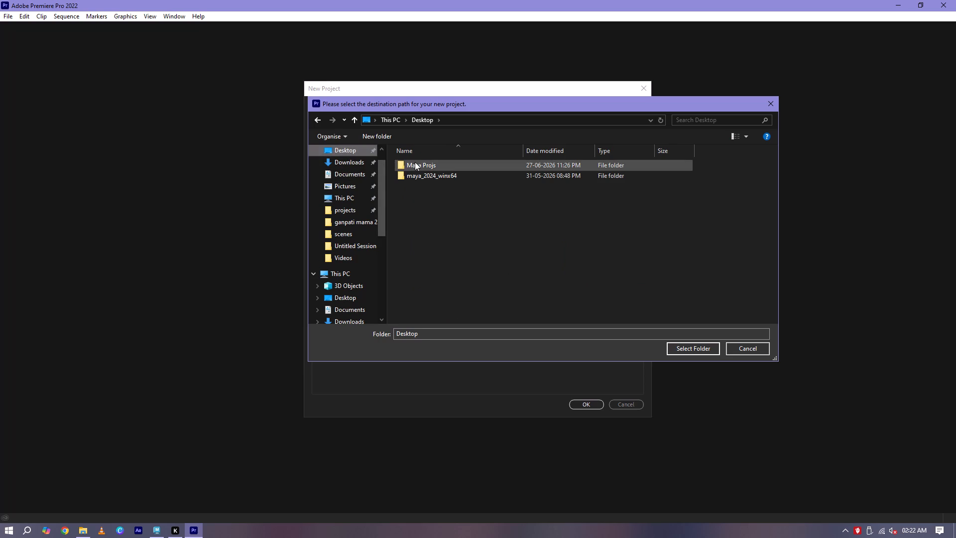
double_click(415, 162)
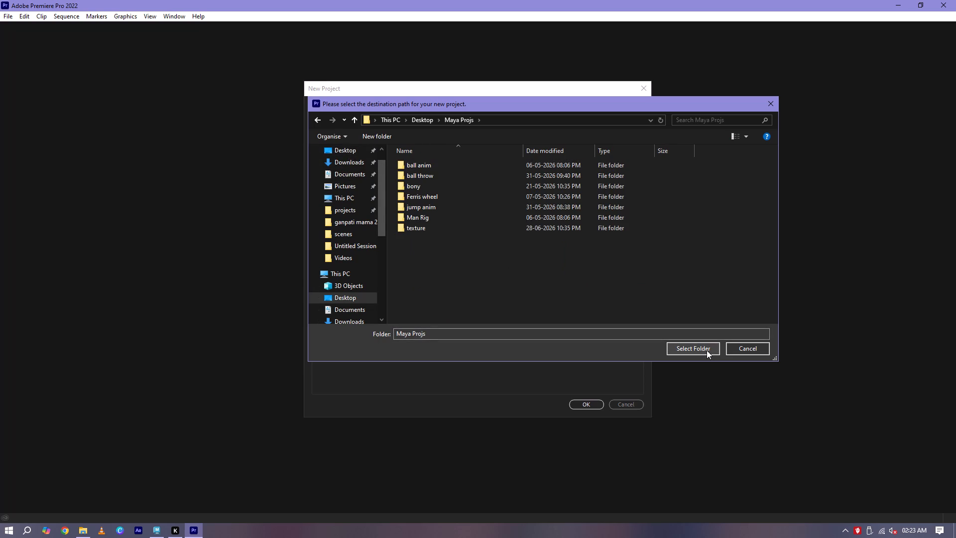
left_click(344, 151)
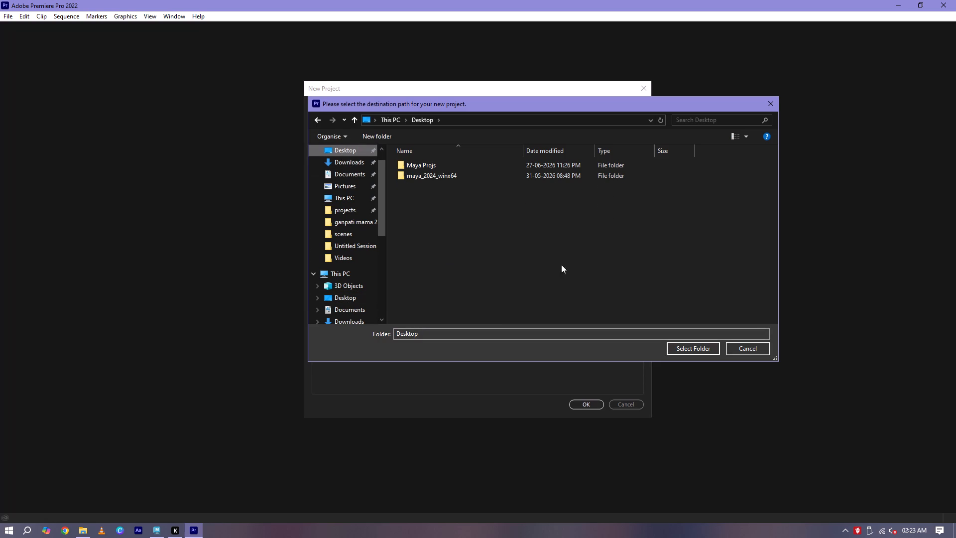
left_click(349, 164)
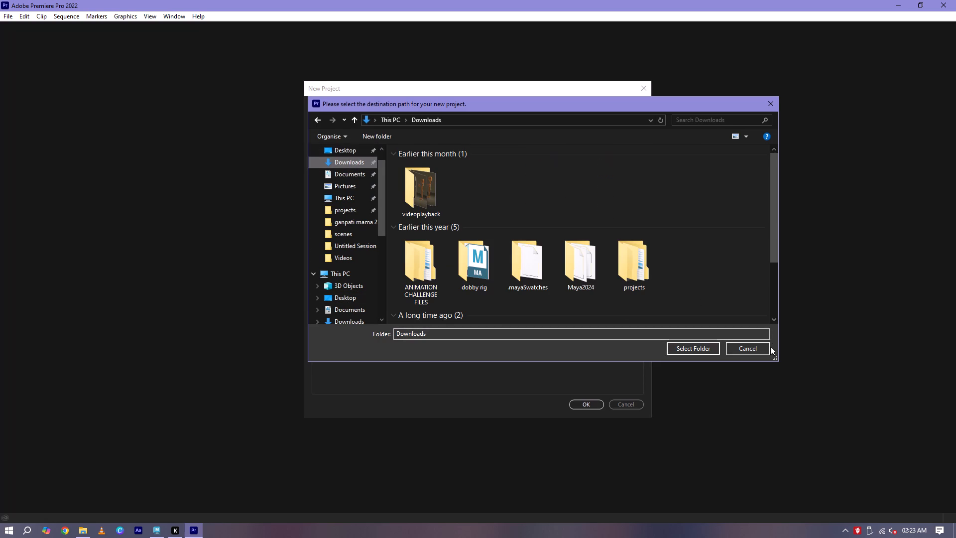
left_click(694, 347)
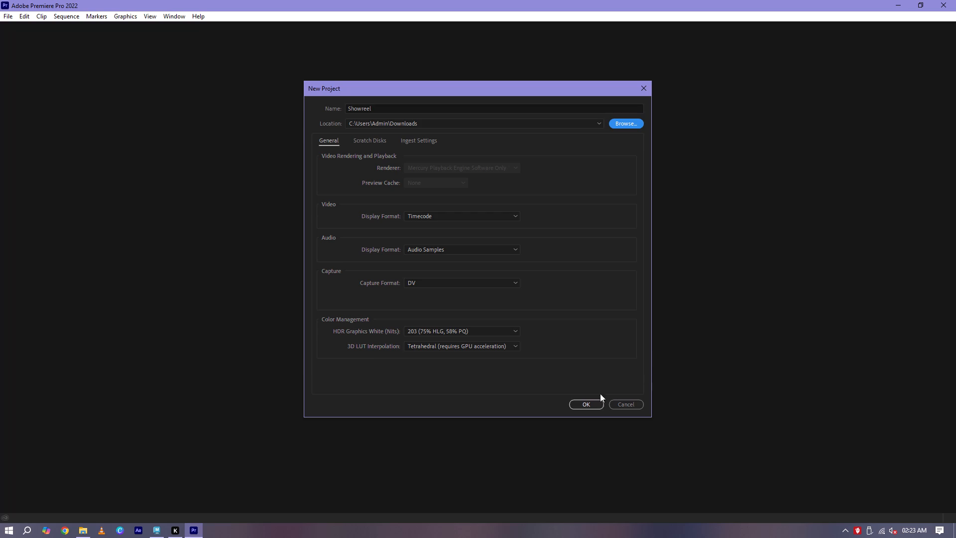
Create the project with the remaining settings at their defaults and dismiss the audio setup notification.
left_click(588, 403)
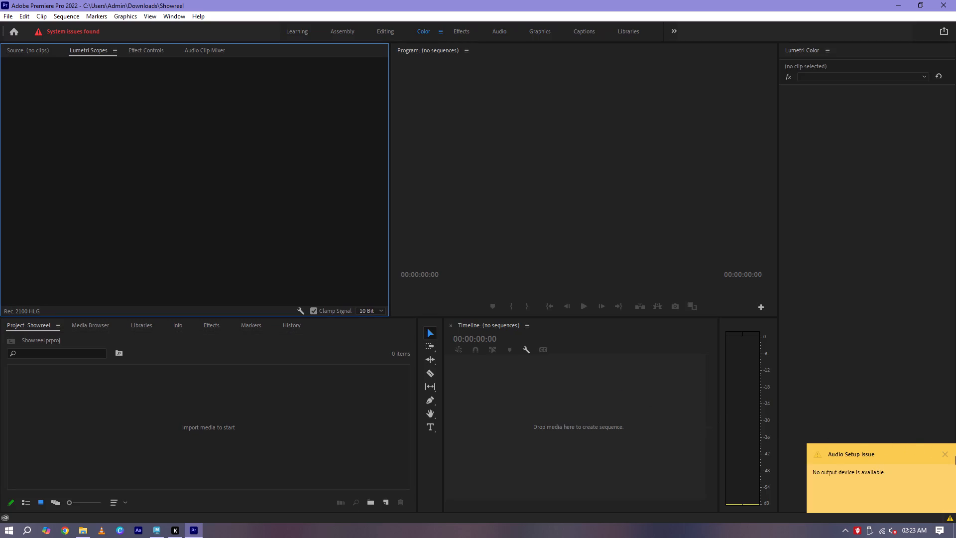
left_click(943, 455)
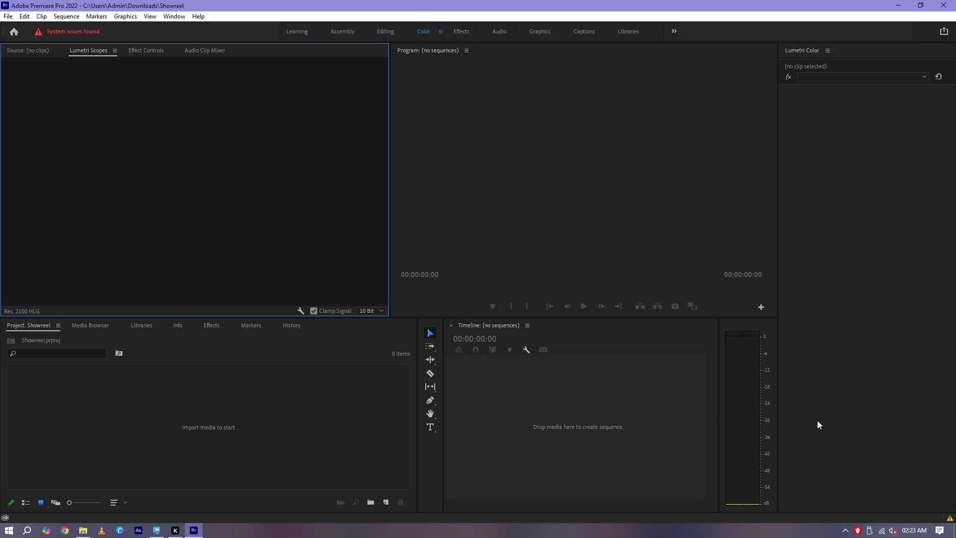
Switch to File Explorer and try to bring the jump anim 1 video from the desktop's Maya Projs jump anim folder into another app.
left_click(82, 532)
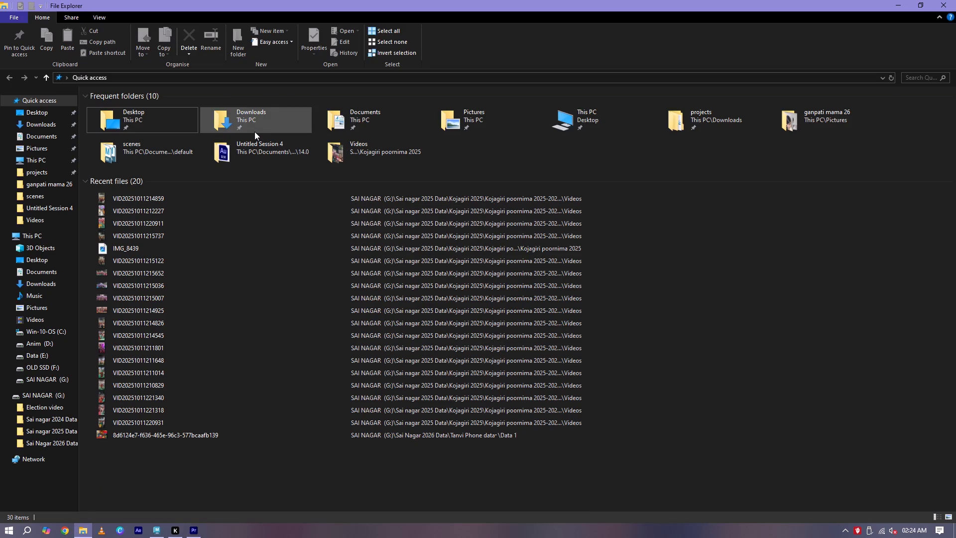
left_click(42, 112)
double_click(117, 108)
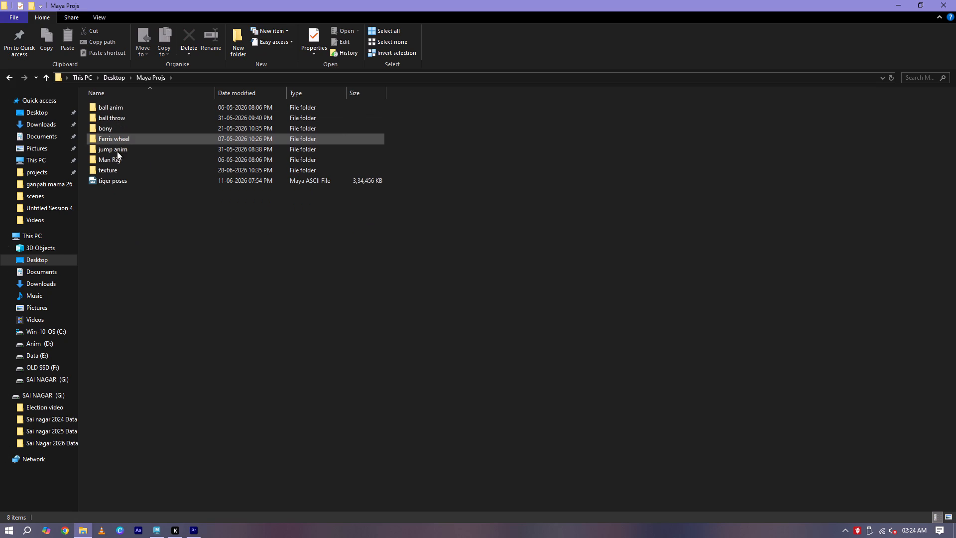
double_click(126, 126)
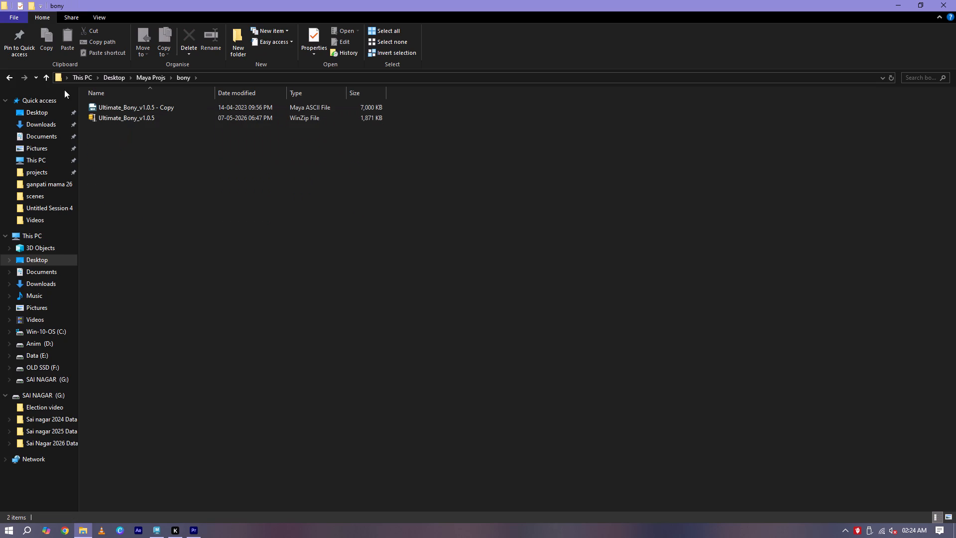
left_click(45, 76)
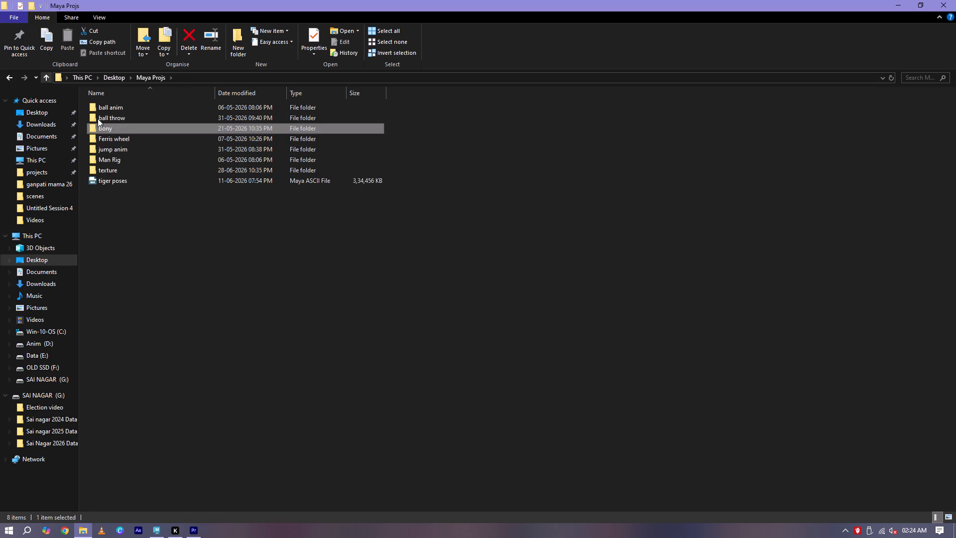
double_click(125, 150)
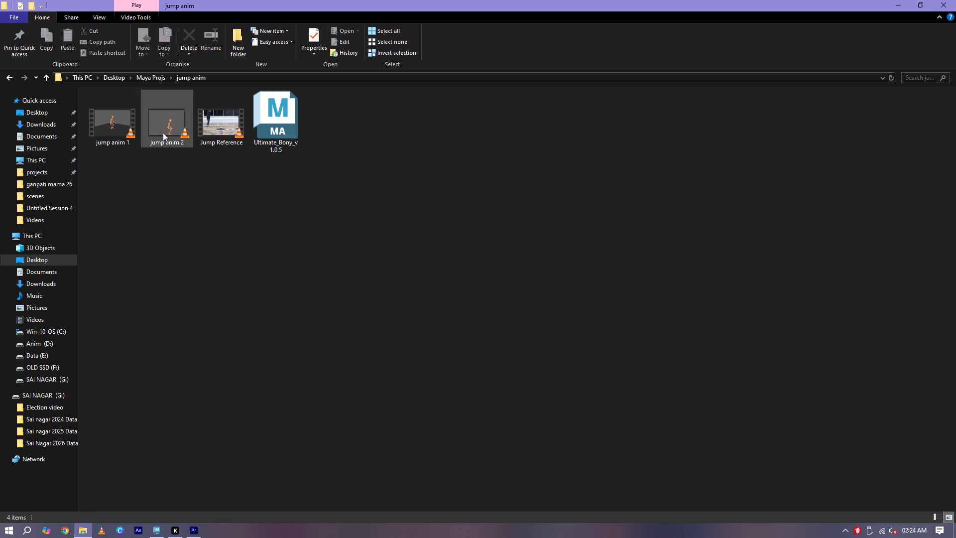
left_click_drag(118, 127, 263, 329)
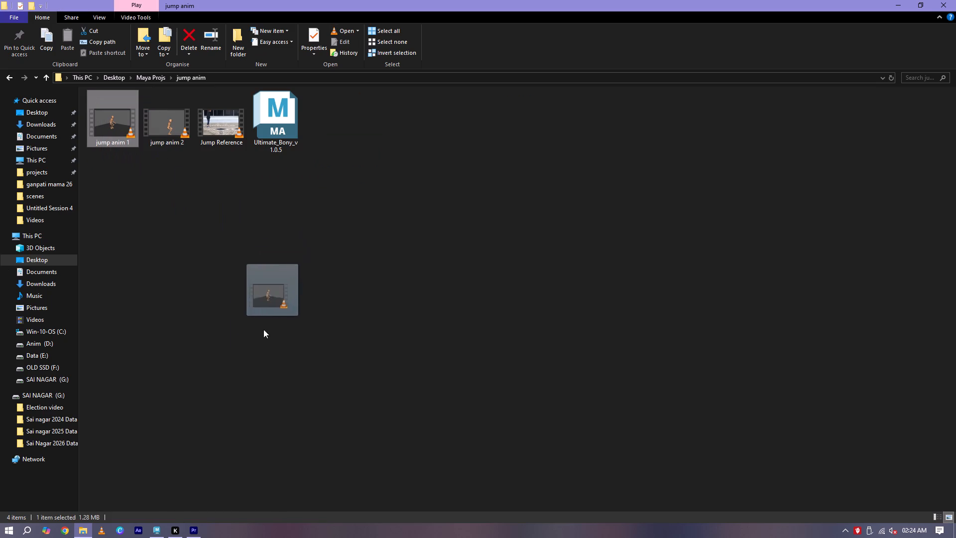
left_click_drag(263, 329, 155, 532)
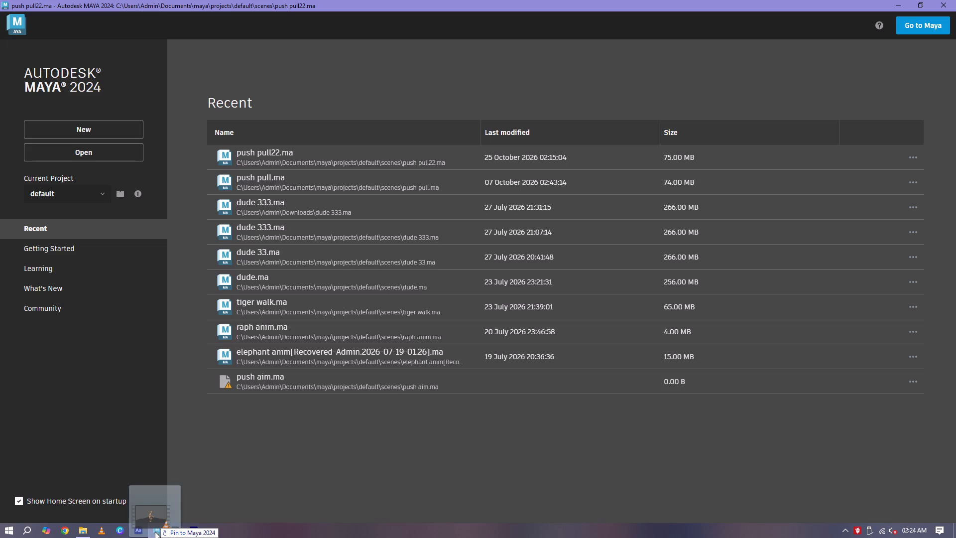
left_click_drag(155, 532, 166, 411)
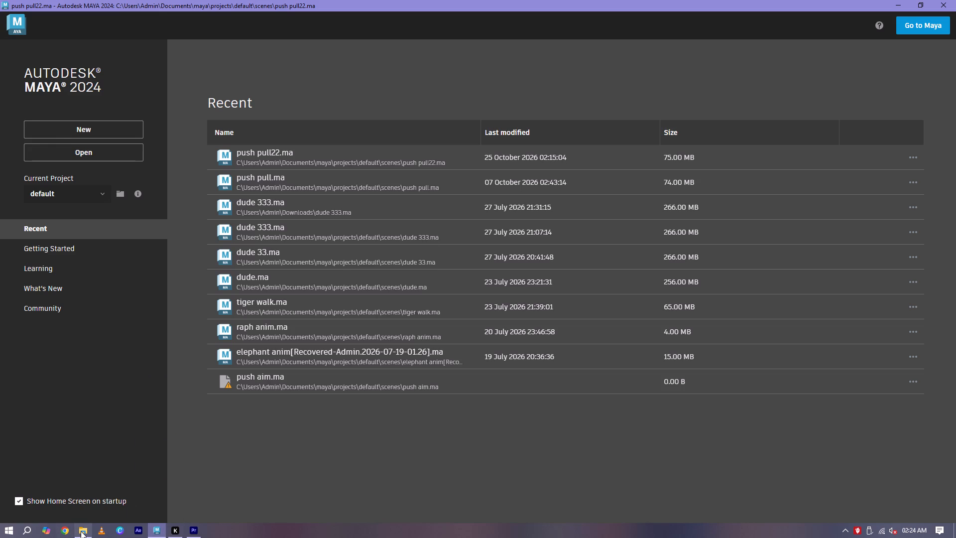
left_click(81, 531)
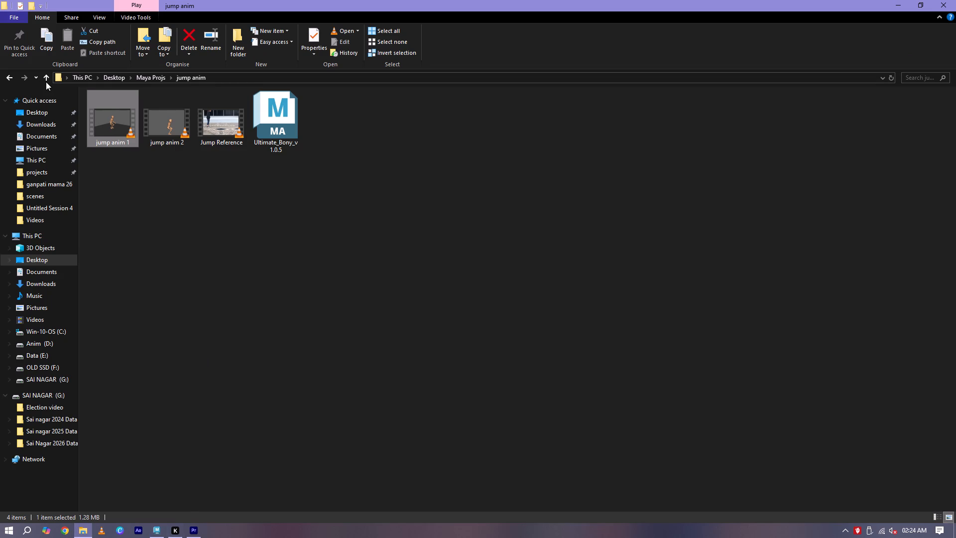
Look through the ball anim folder in Maya Projs, including its basics_rig_v01_beta subfolder, for animation files.
left_click(43, 80)
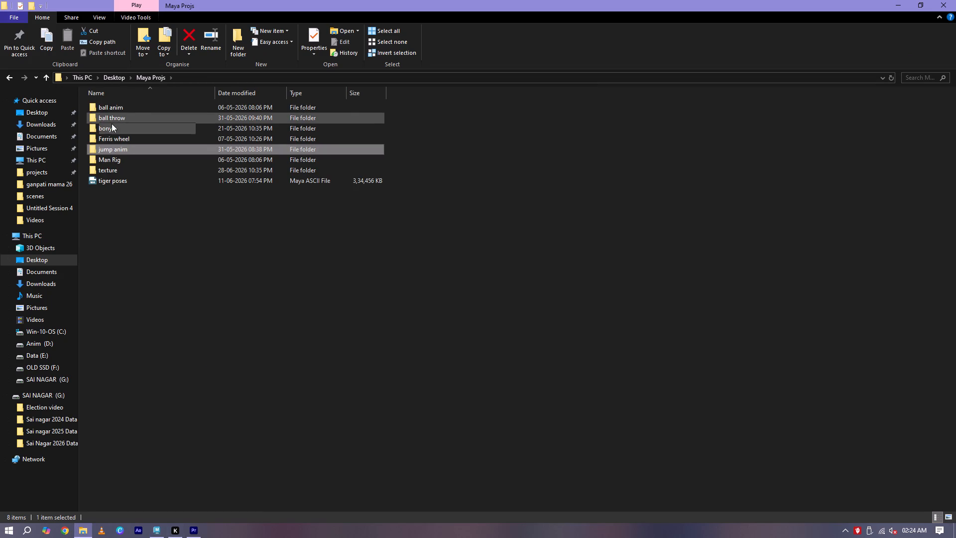
double_click(115, 112)
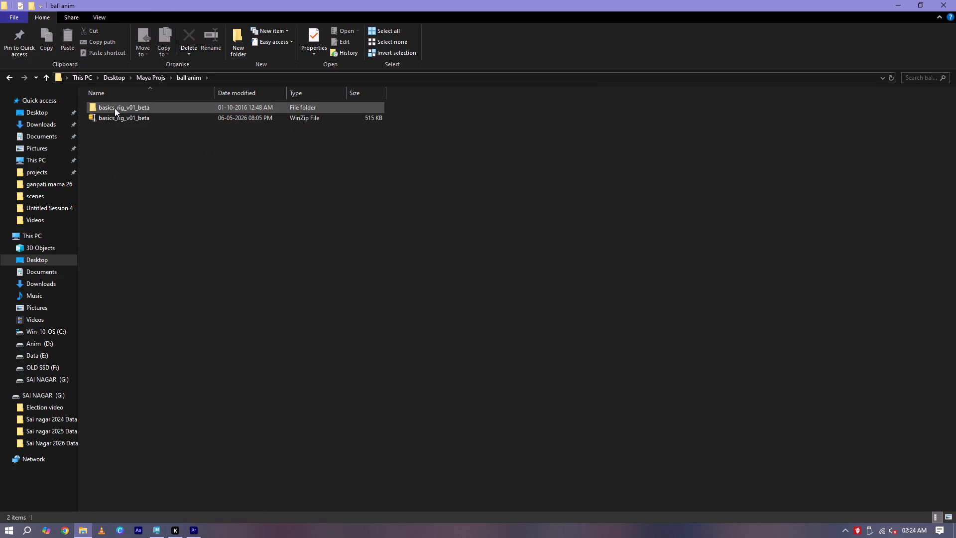
double_click(115, 108)
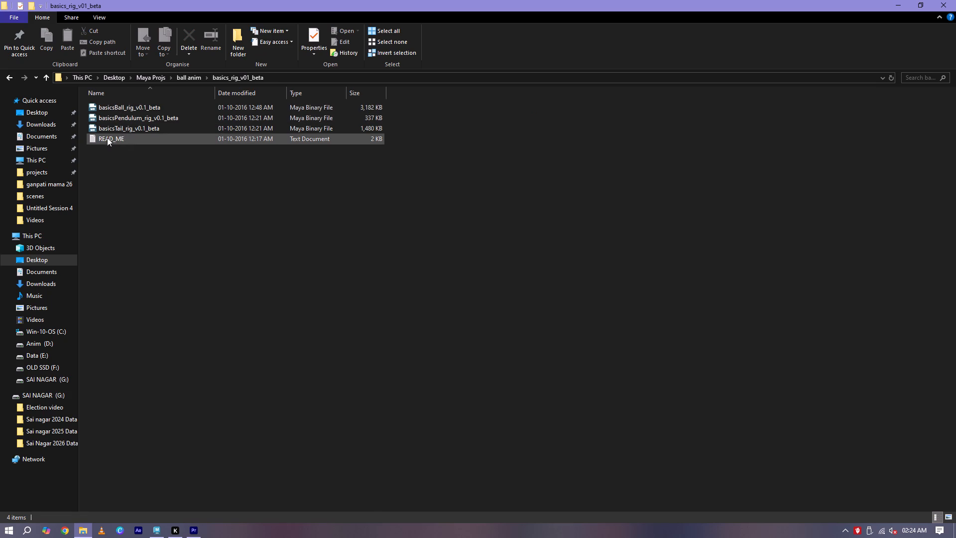
left_click(46, 78)
left_click(46, 78)
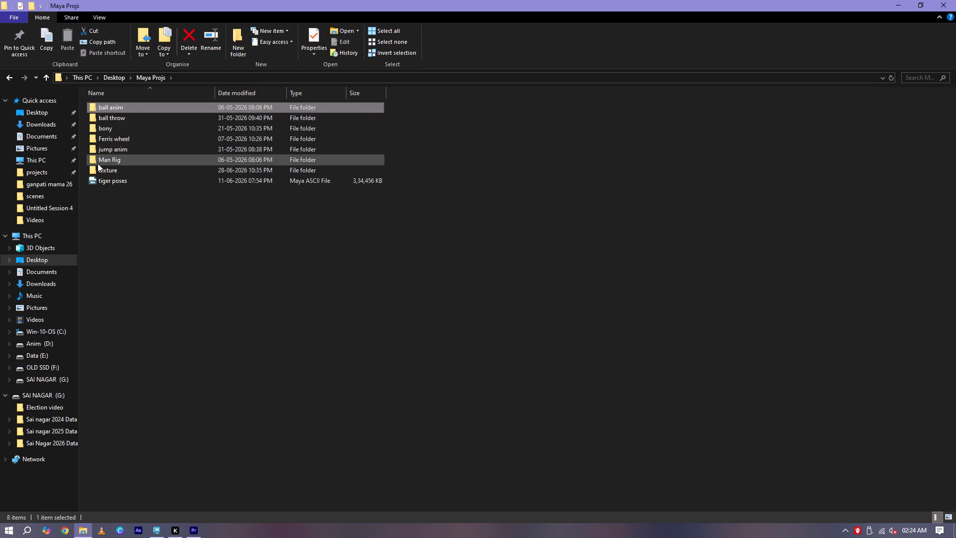
Search Quick access for "ball anim" and open the ball anim Maya ASCII scene in Maya.
left_click(47, 103)
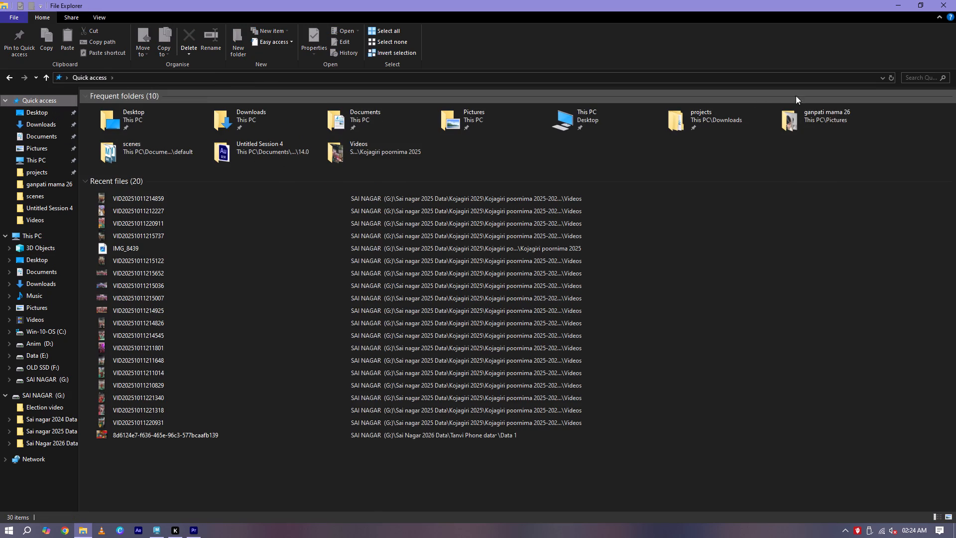
left_click(59, 115)
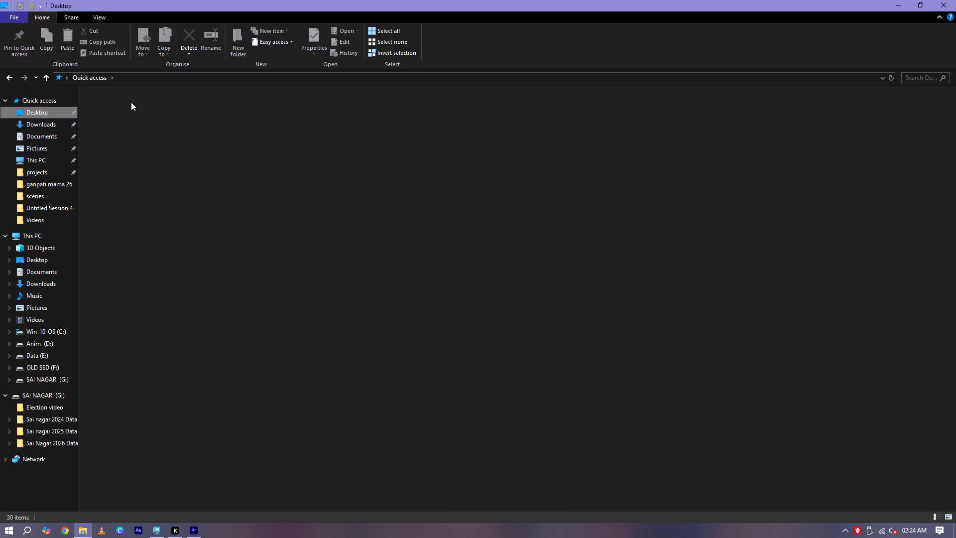
left_click(50, 98)
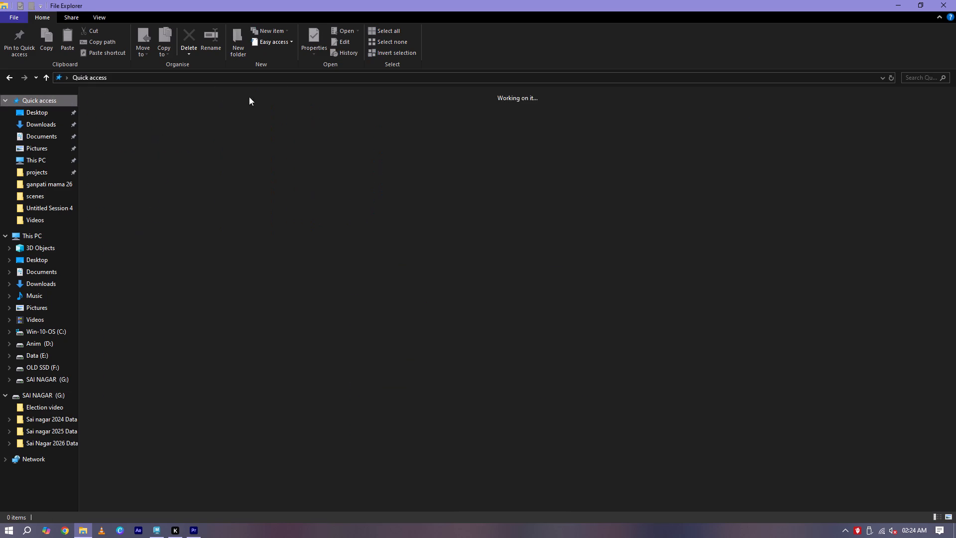
left_click(921, 76)
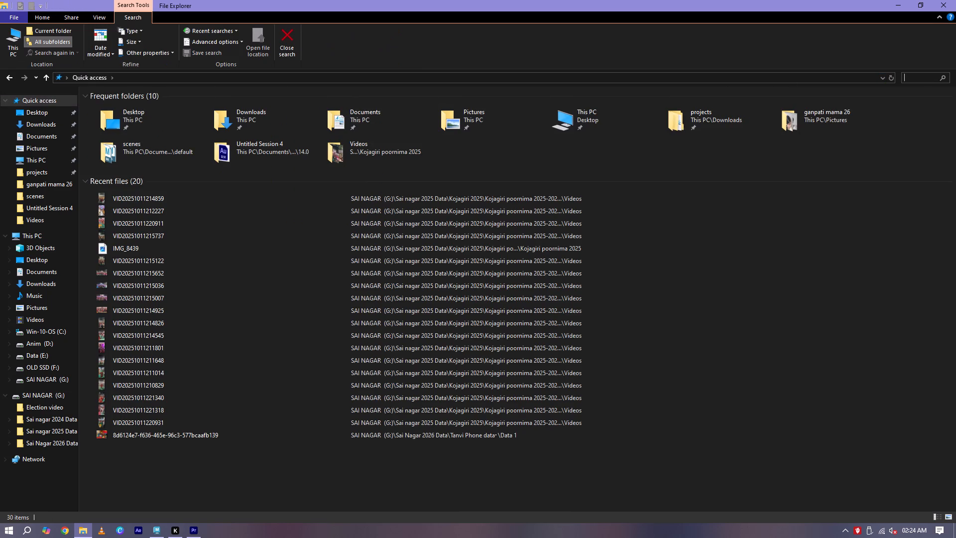
type("ba")
type("ll")
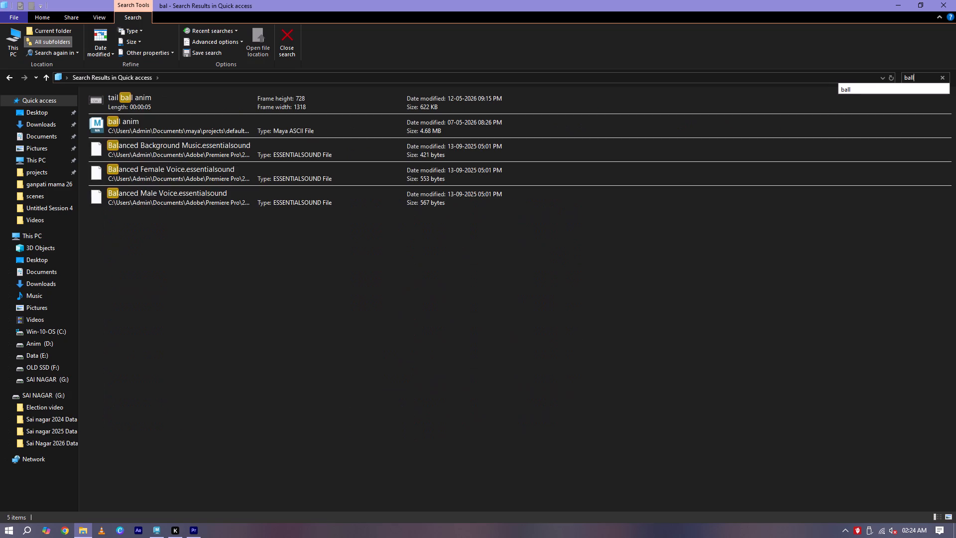
key("space")
type("an")
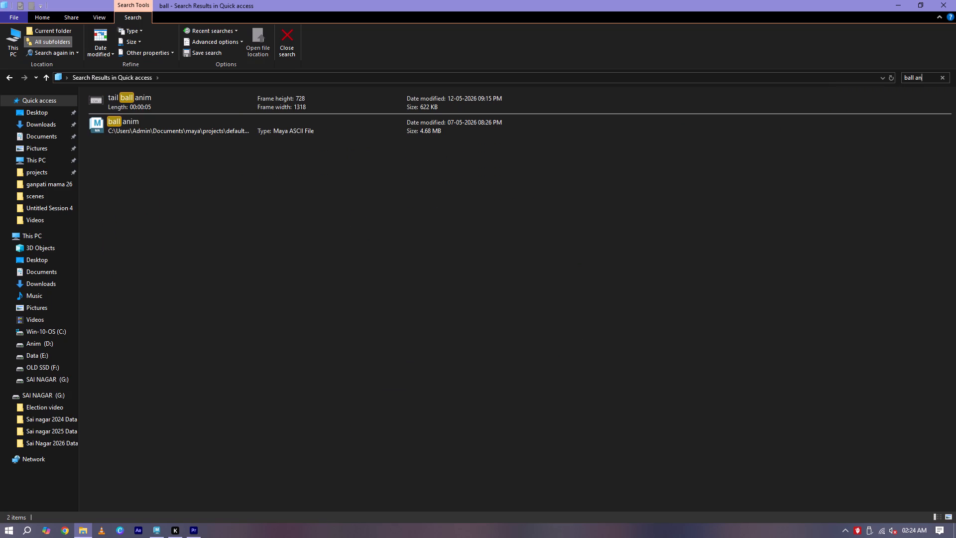
type("im")
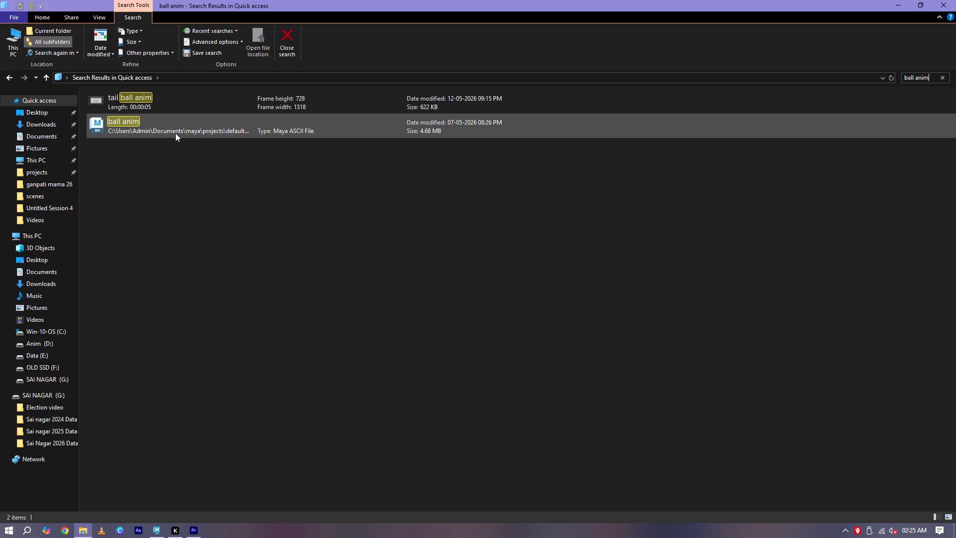
double_click(273, 128)
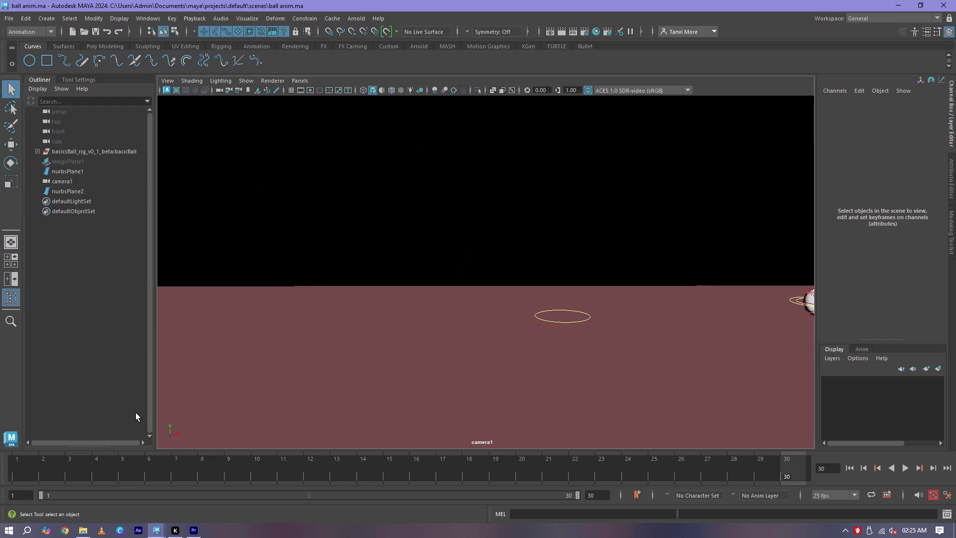
Scrub through the timeline in Maya to review the ball animation as seen from camera1.
left_click_drag(18, 468, 19, 468)
left_click_drag(19, 468, 151, 466)
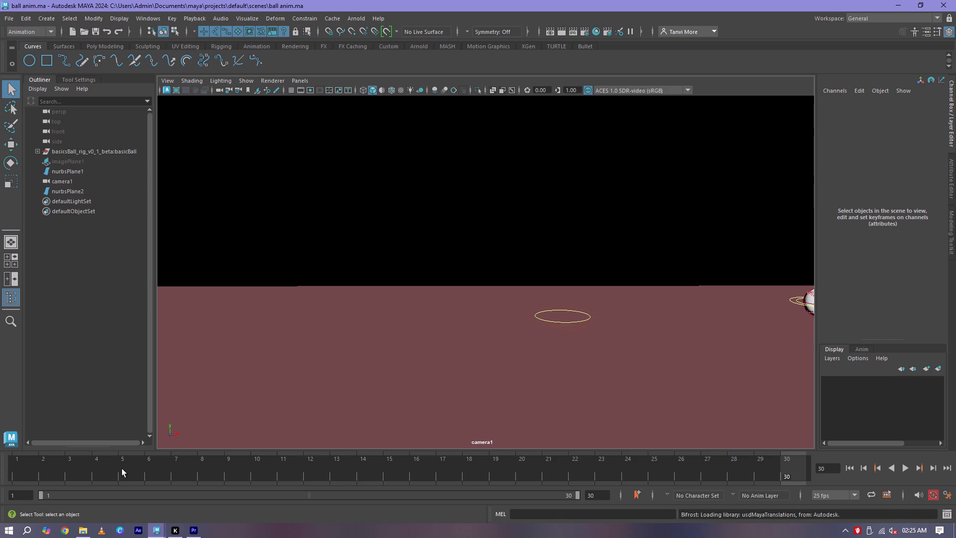
left_click_drag(28, 478, 111, 467)
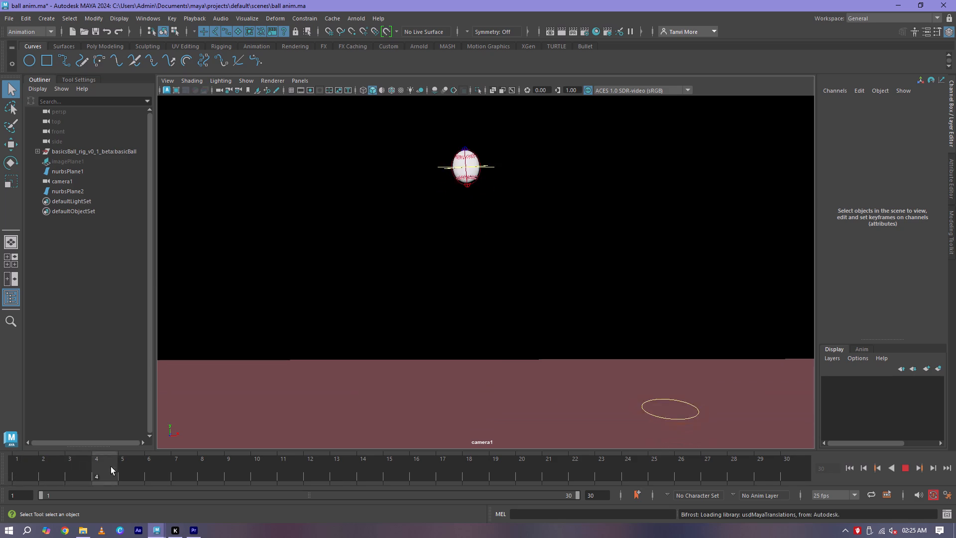
left_click_drag(111, 467, 698, 458)
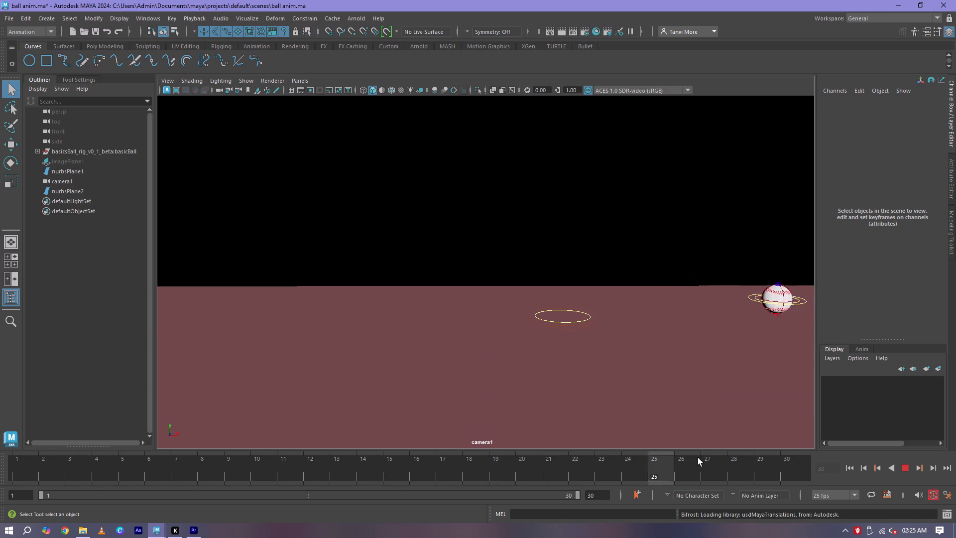
left_click_drag(698, 458, 760, 451)
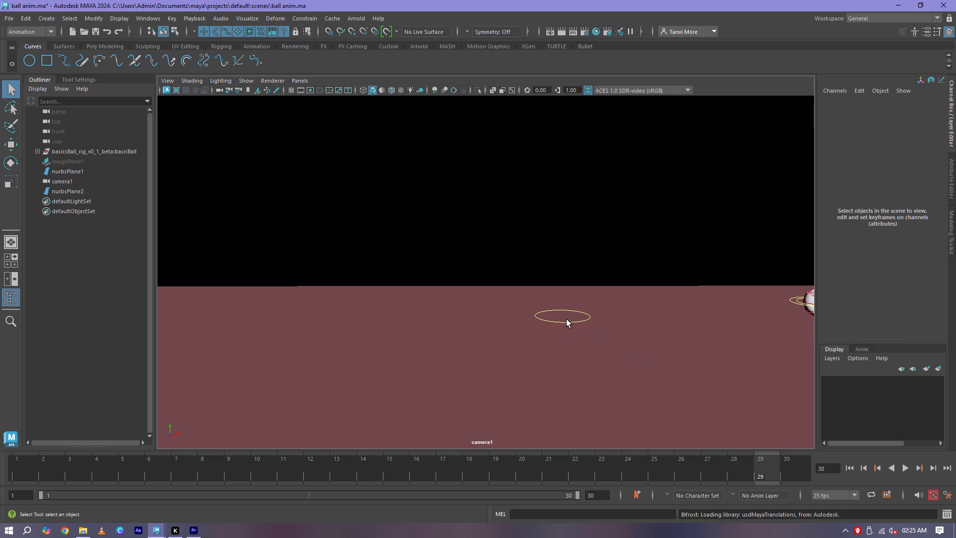
key("alt+1")
Deselect the ball control and scrub between frames 1 and 30 to review the ball's bounce as seen from camera1.
left_click(507, 394)
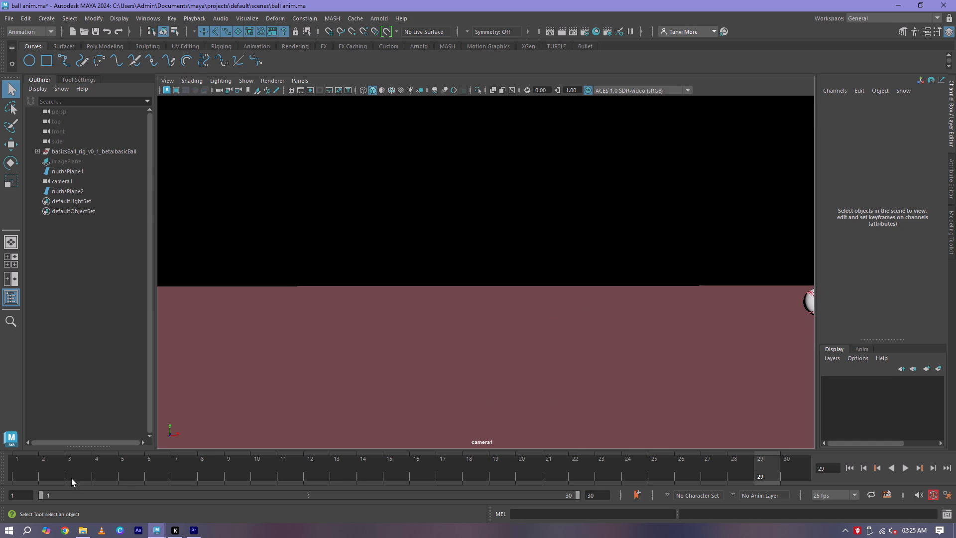
left_click_drag(34, 477, 418, 449)
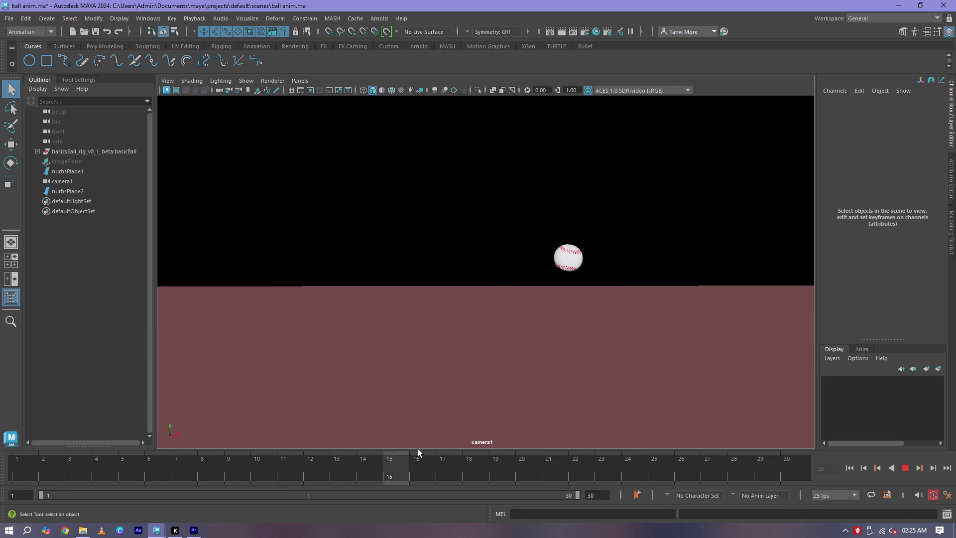
left_click_drag(418, 449, 801, 451)
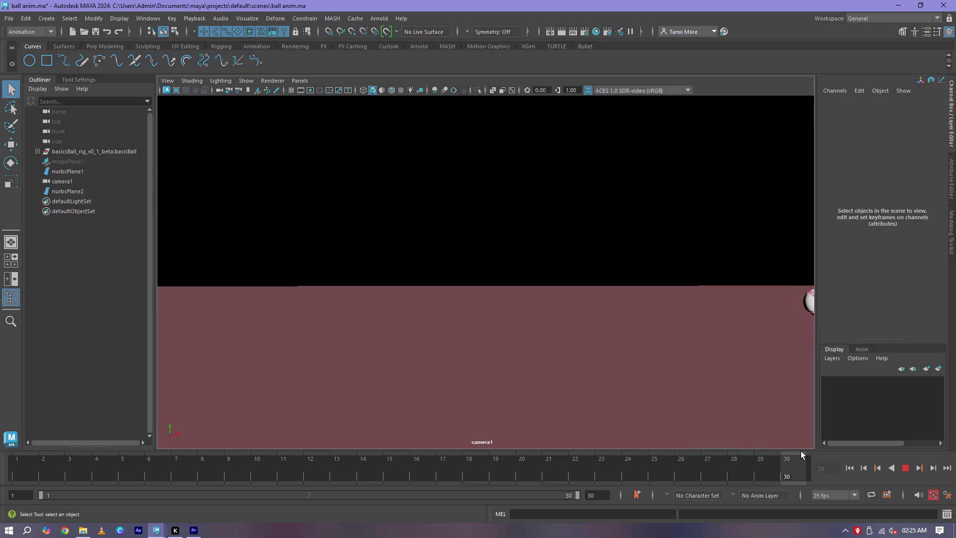
left_click_drag(801, 451, 0, 455)
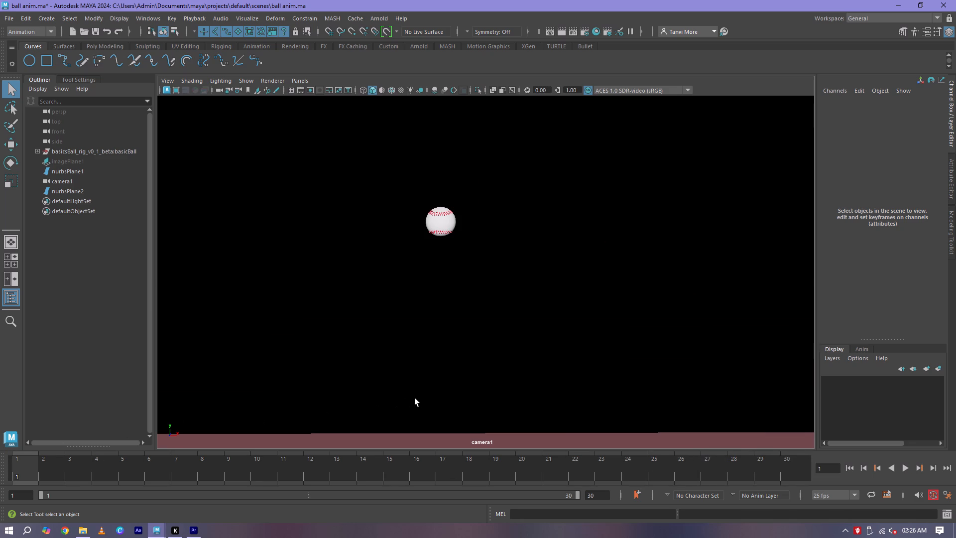
At frame 30, pan camera1 sideways so that the whole ball sits inside the frame.
left_click_drag(73, 468, 853, 497)
middle_click_drag(698, 383, 675, 383, "alt")
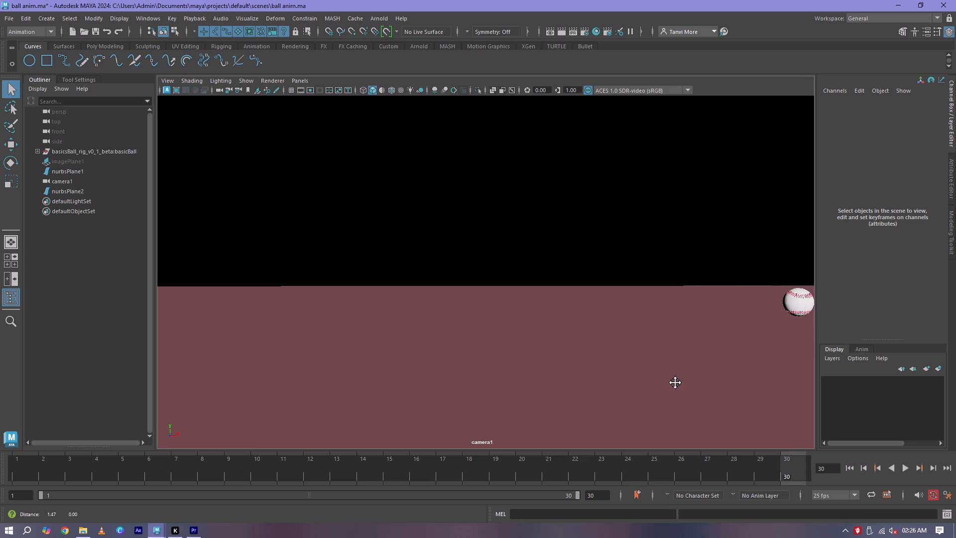
middle_click_drag(675, 383, 641, 383, "alt")
Scrub and play back the ball animation to check the reframed camera1 shot, then return to frame 1.
left_click_drag(15, 473, 114, 471)
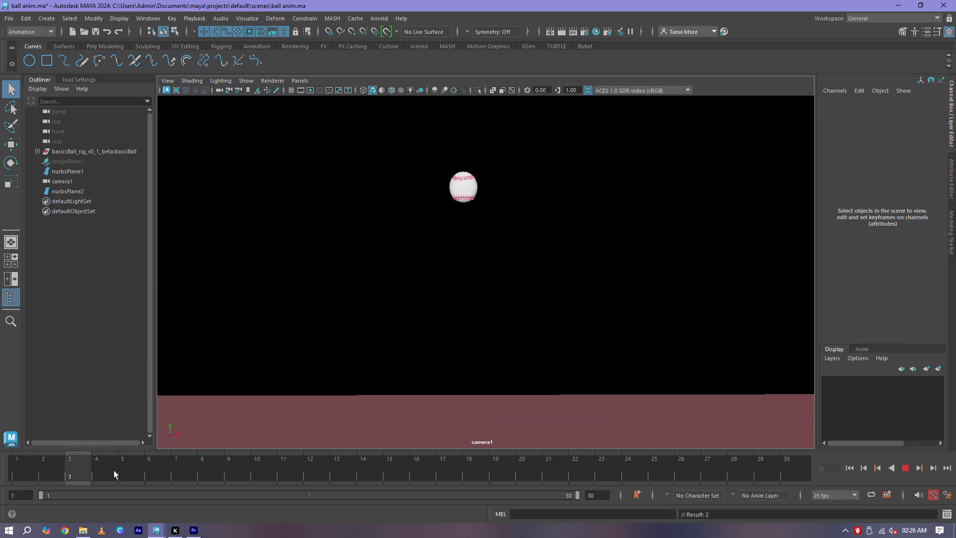
left_click_drag(114, 471, 594, 476)
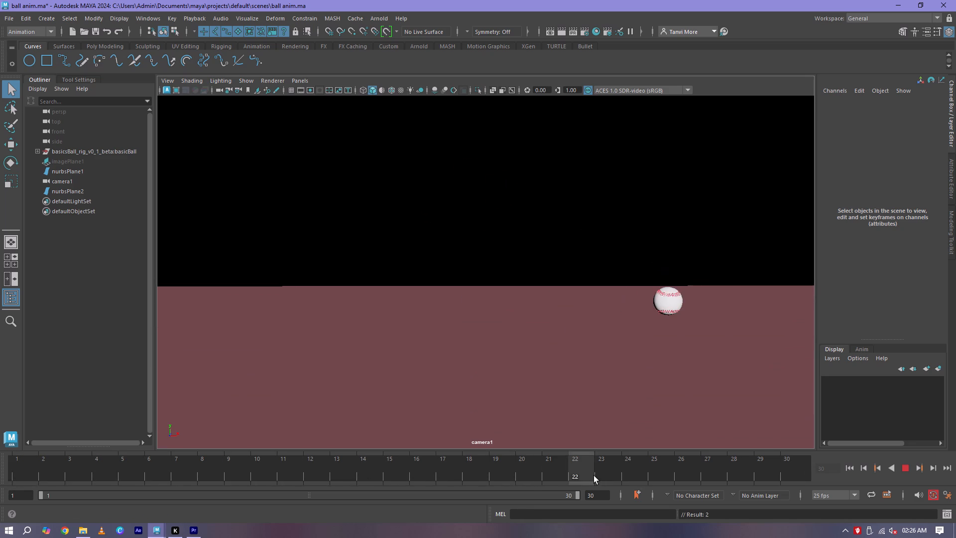
left_click_drag(594, 476, 40, 423)
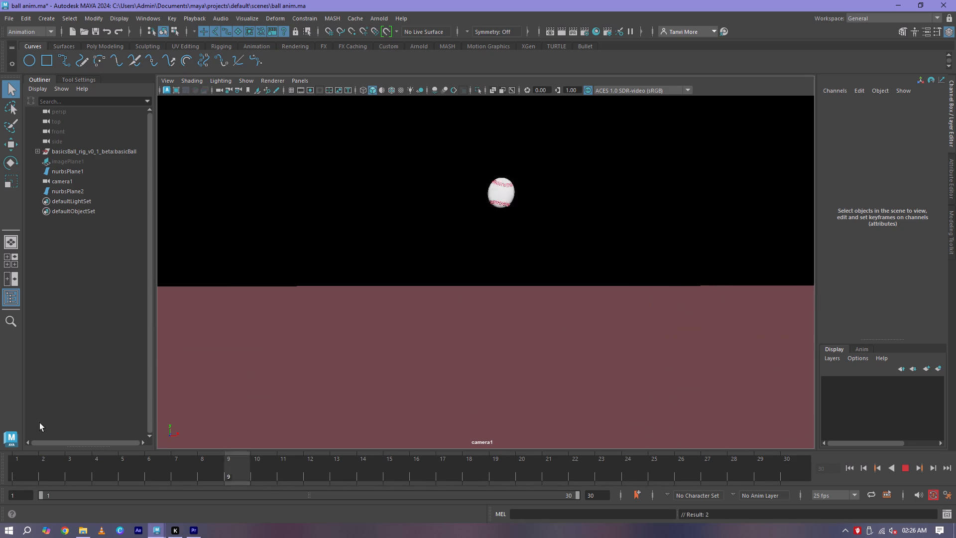
left_click_drag(40, 423, 0, 365)
key("alt+v")
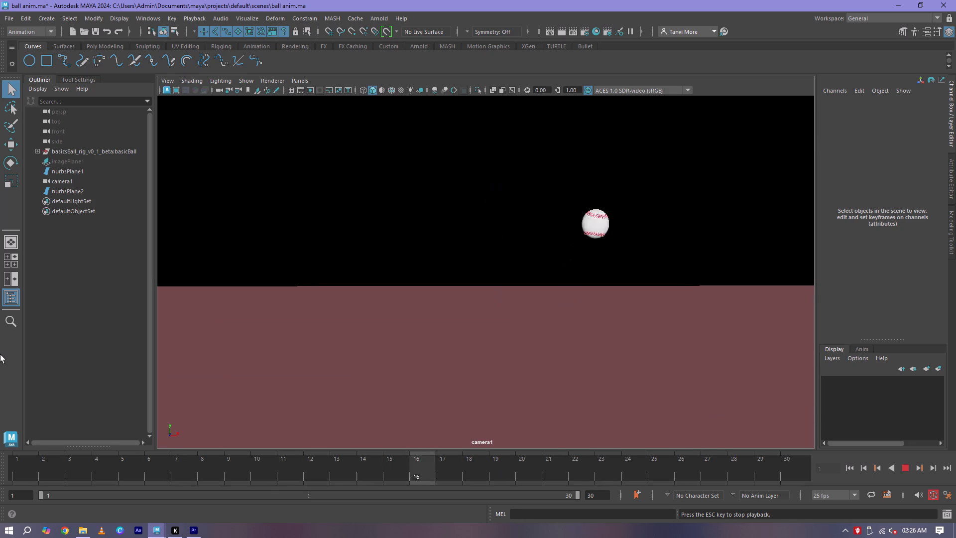
key("alt+v")
left_click(31, 472)
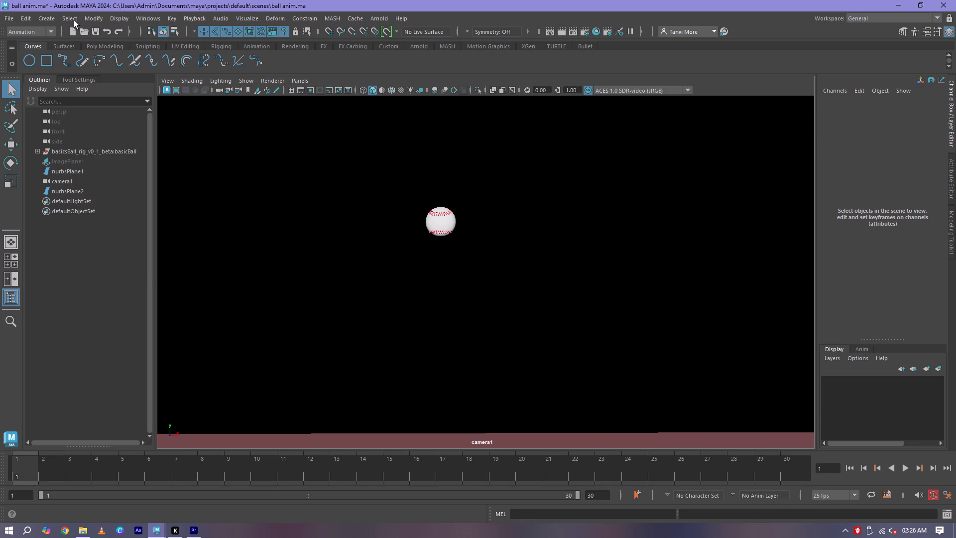
Playblast the ball animation as a movie named ball animm in the Downloads folder and close its video preview.
left_click(163, 22)
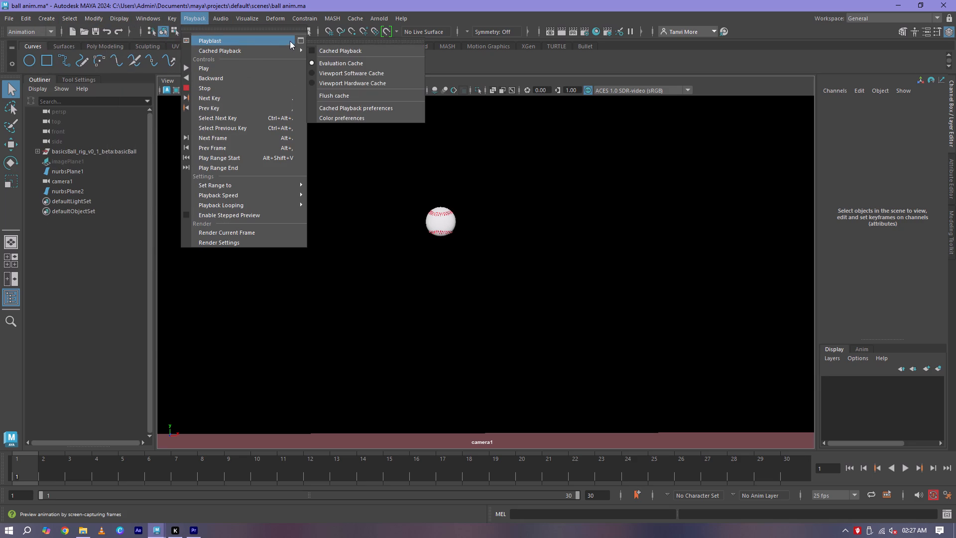
left_click(299, 40)
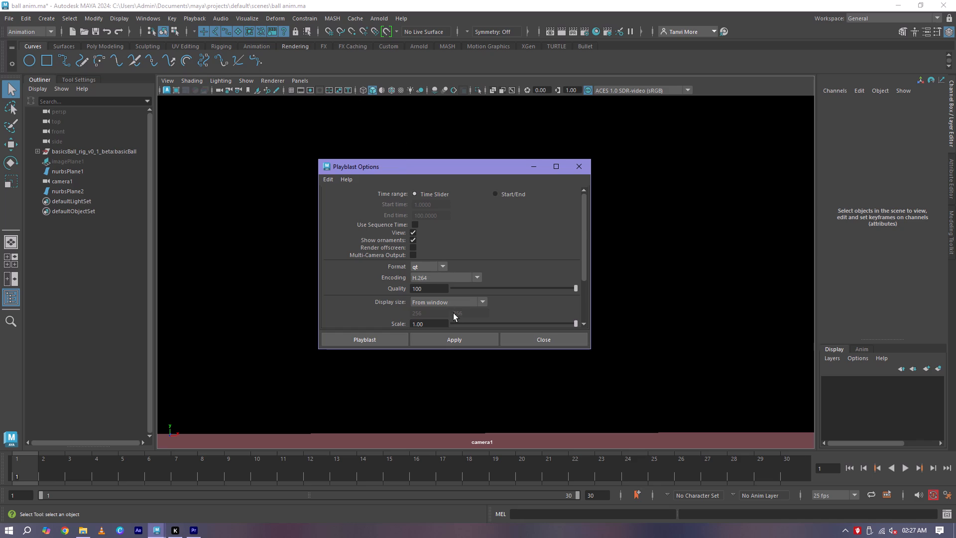
scroll(455, 314, "down", 4)
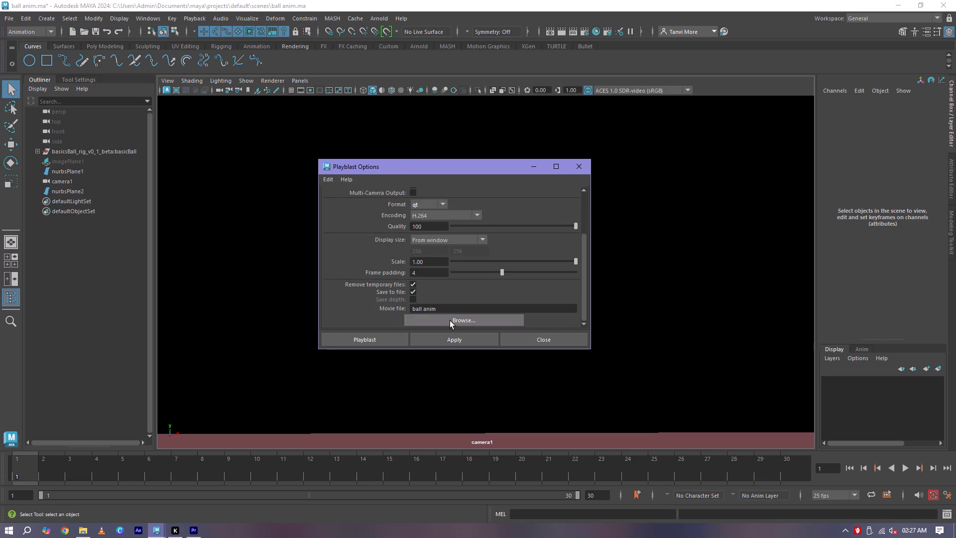
left_click(450, 321)
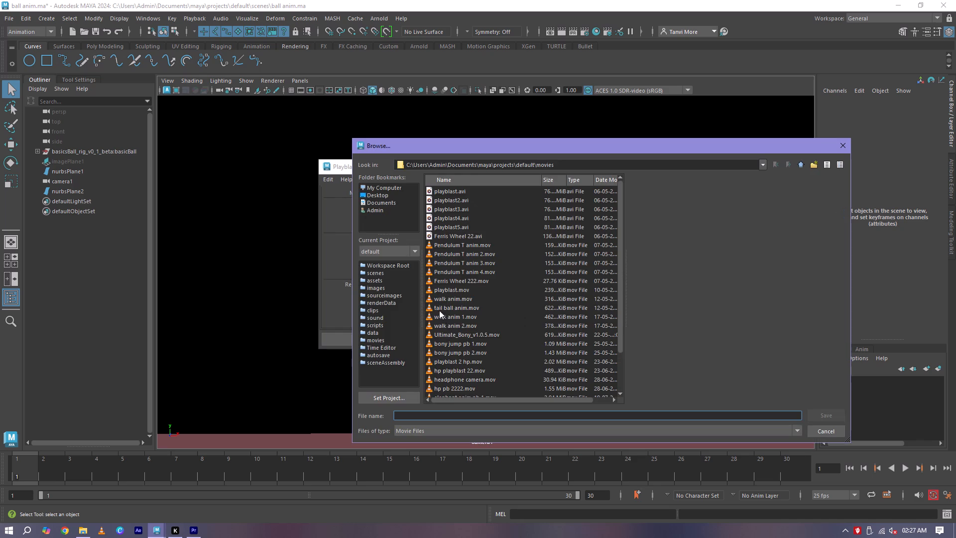
left_click(377, 196)
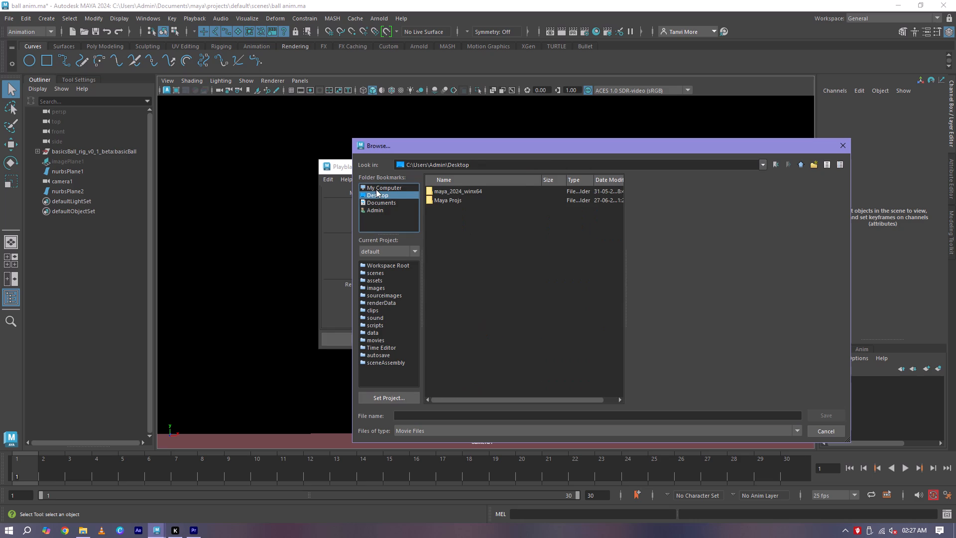
left_click(376, 189)
left_click(377, 205)
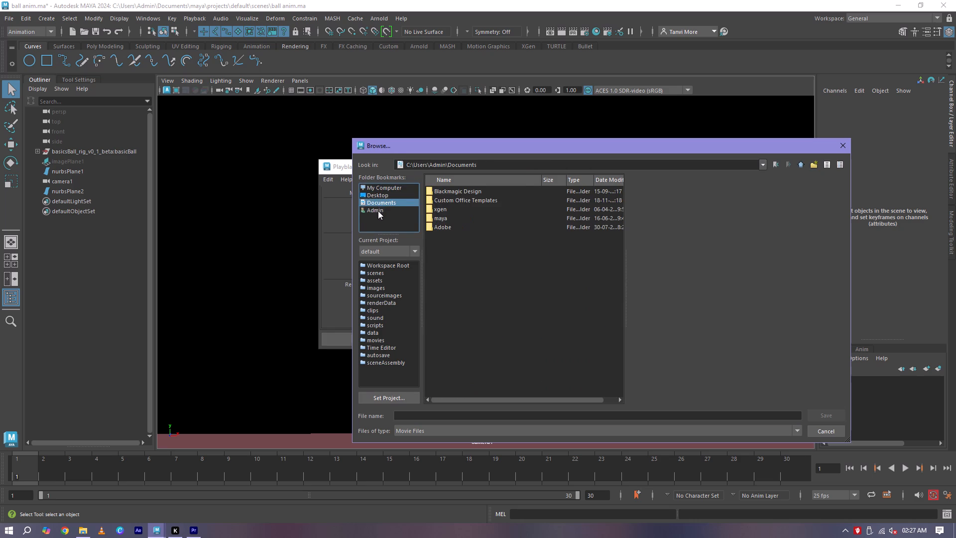
left_click(378, 211)
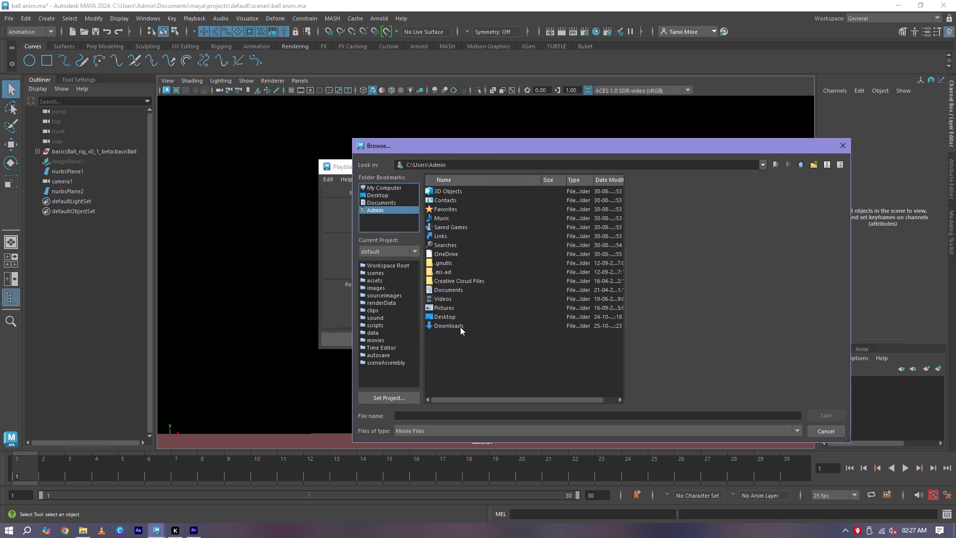
double_click(460, 327)
left_click(606, 414)
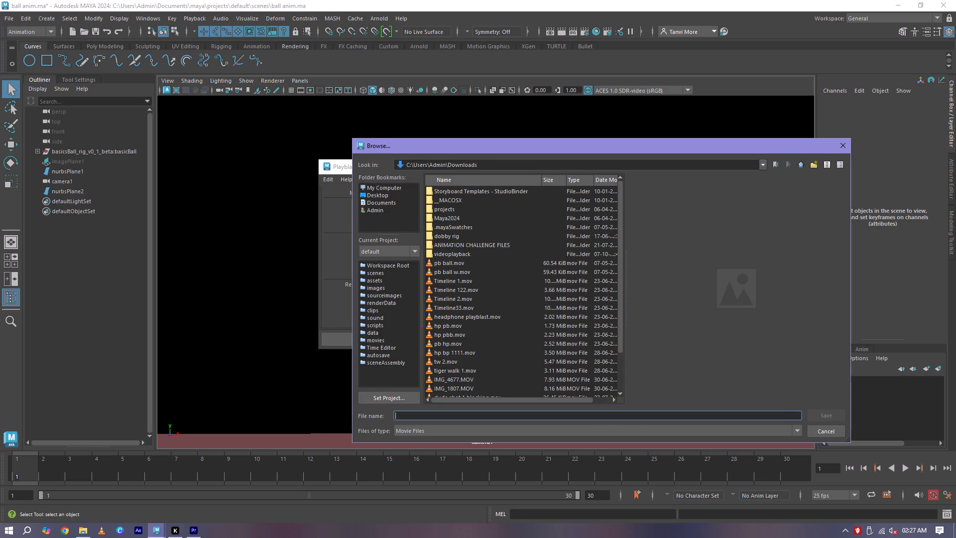
type("ball animm")
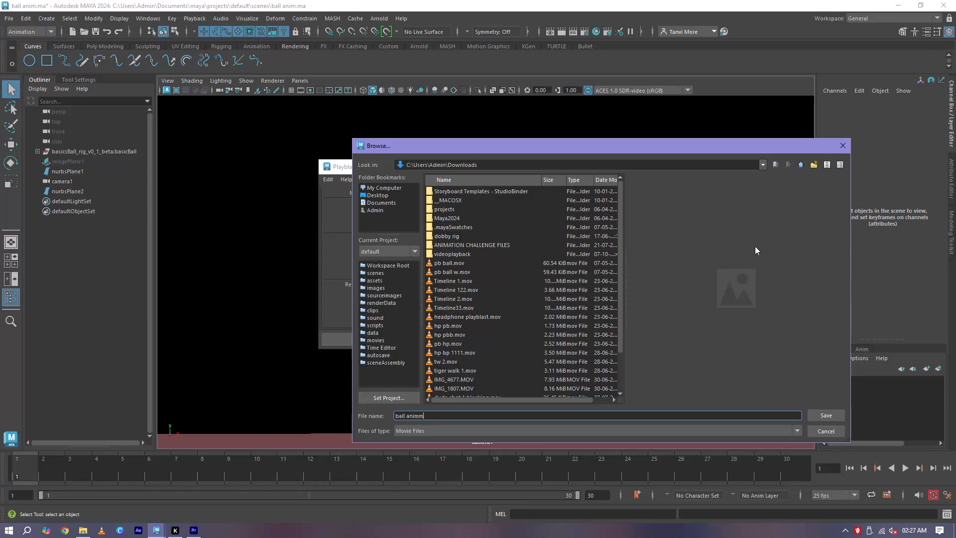
left_click(836, 414)
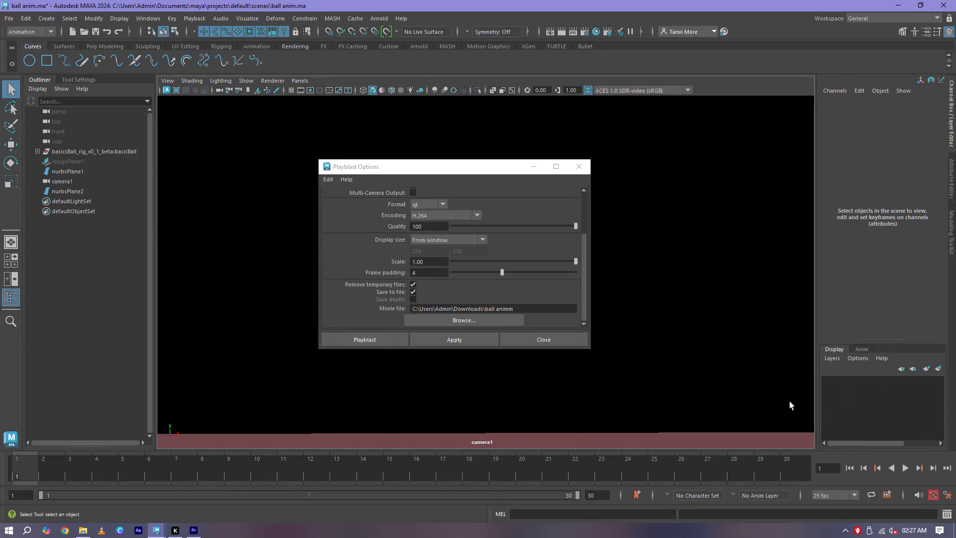
left_click(369, 339)
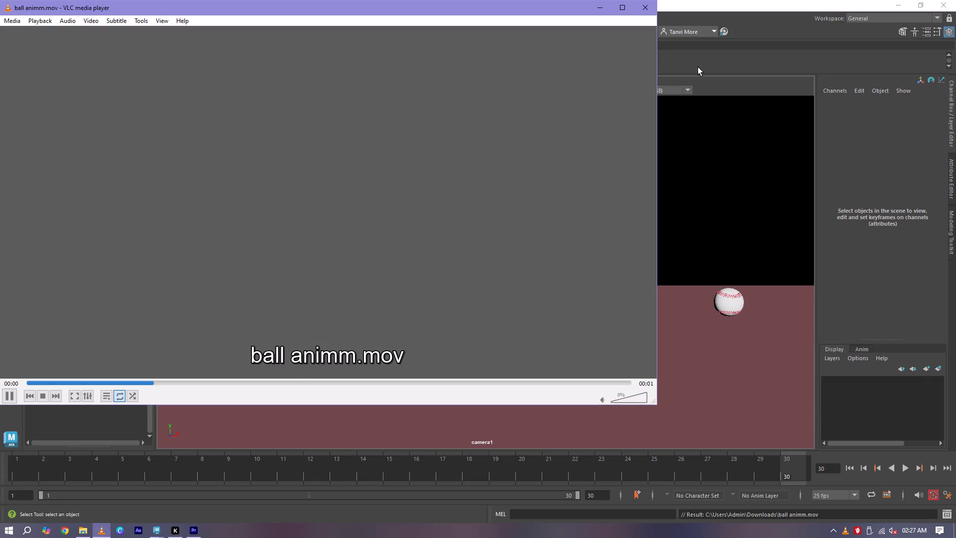
left_click(643, 6)
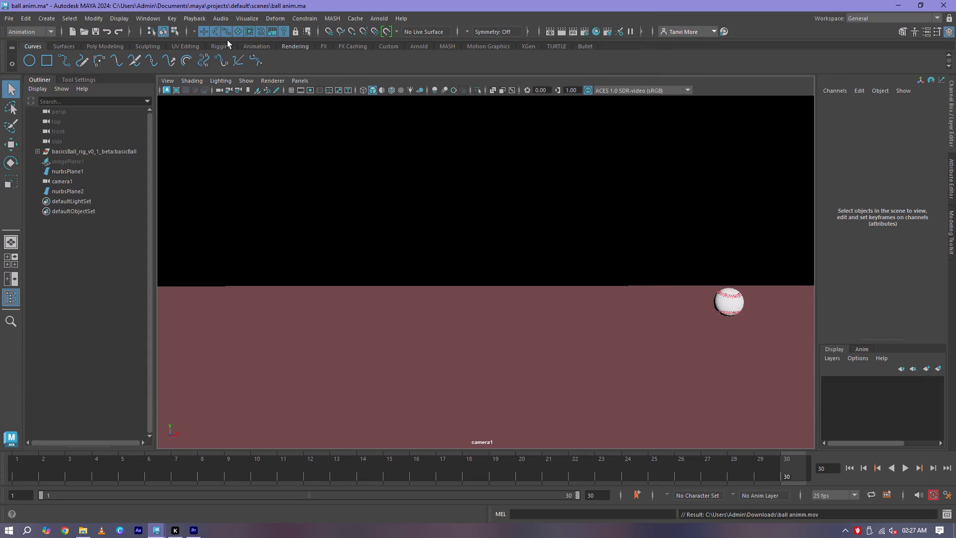
Playblast the ball animation again with the same settings, overwriting ball animm.mov in Downloads, and close the video preview.
left_click(205, 23)
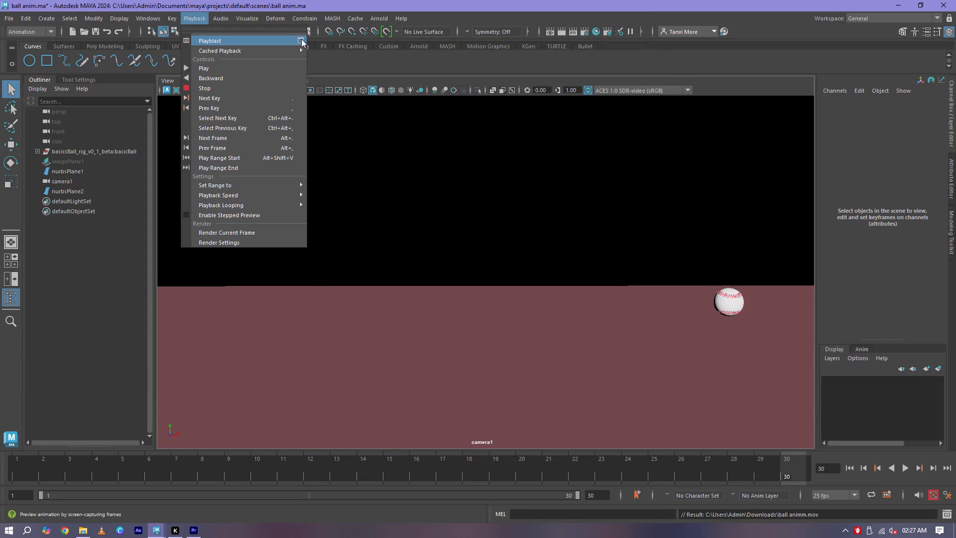
left_click(301, 39)
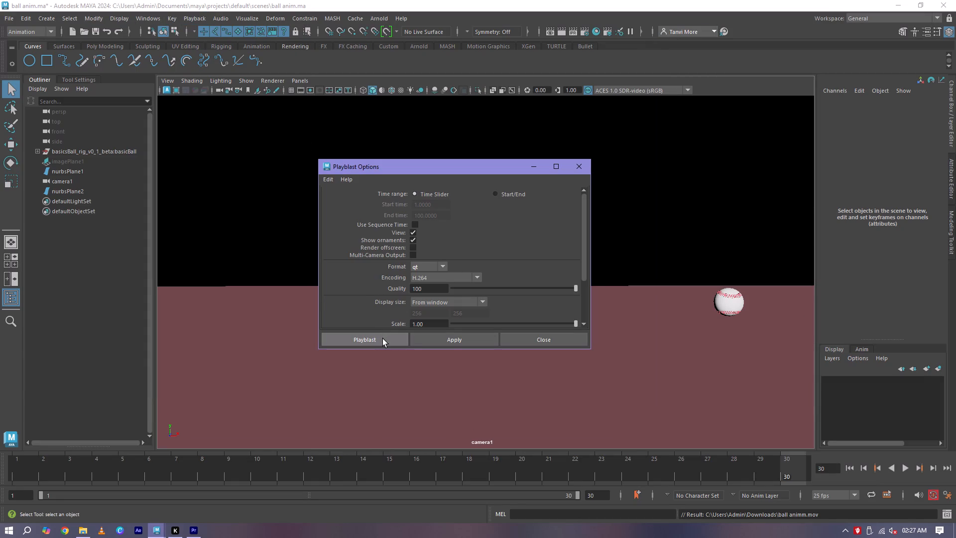
scroll(427, 278, "down", 1)
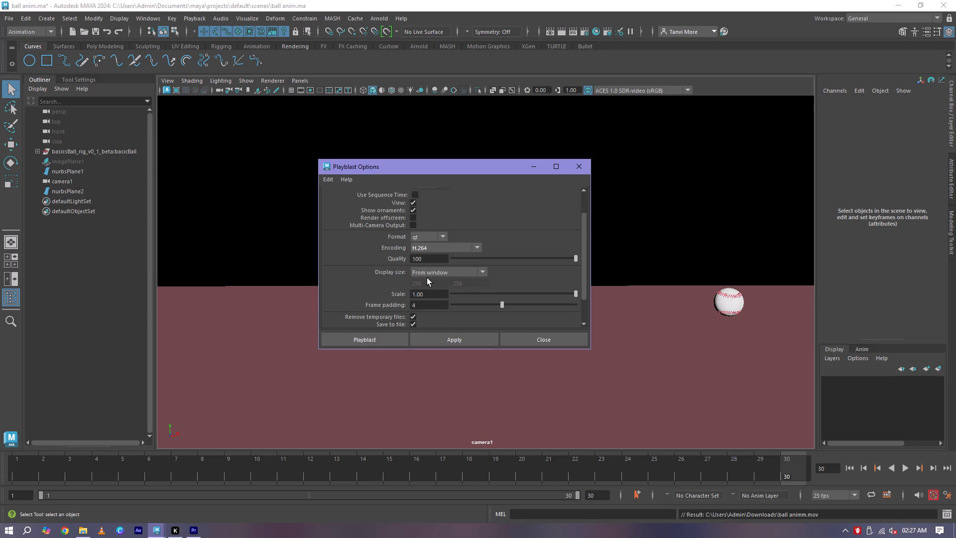
scroll(427, 278, "down", 1)
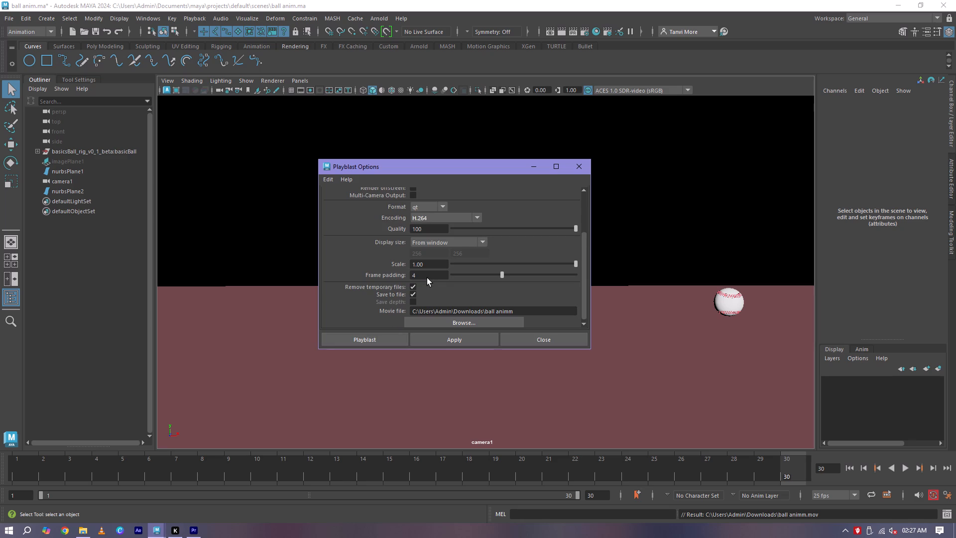
scroll(427, 278, "down", 1)
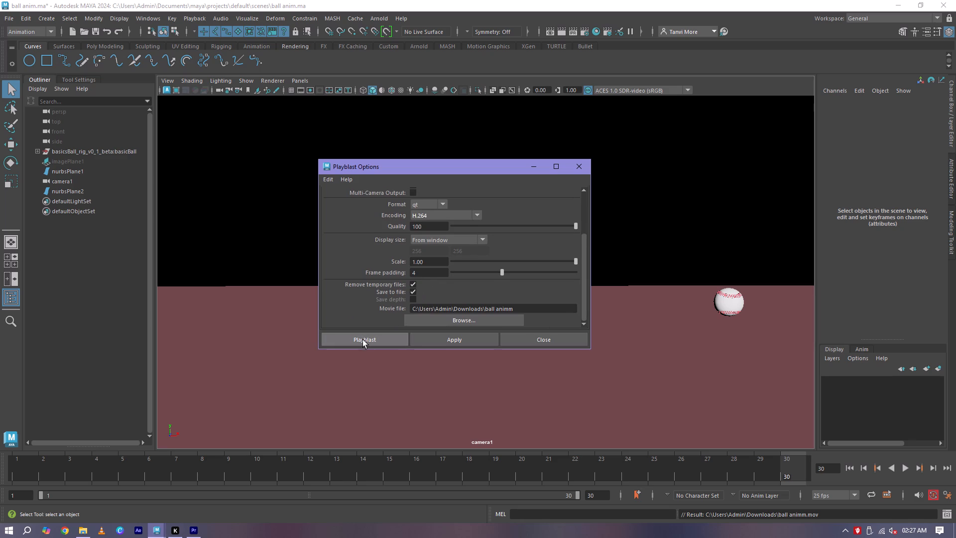
left_click(363, 341)
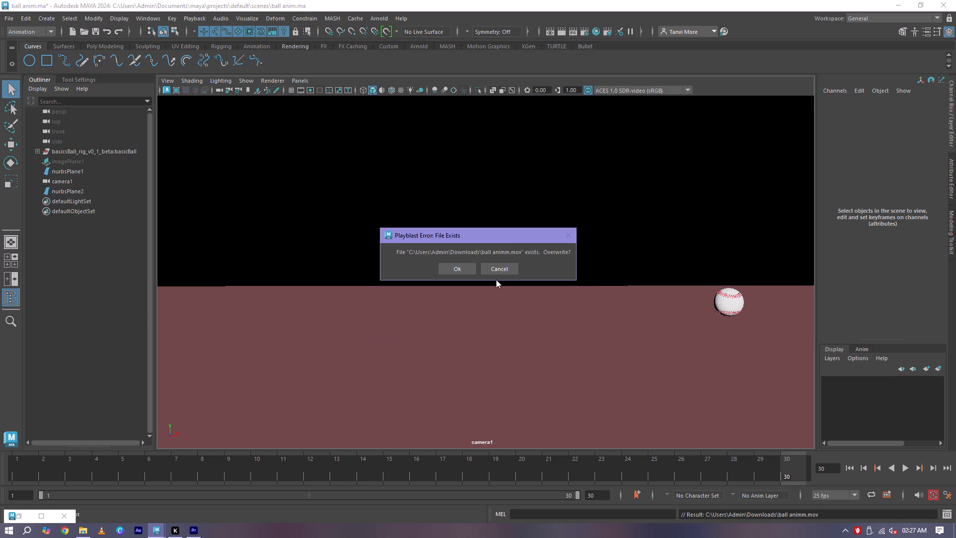
left_click(465, 271)
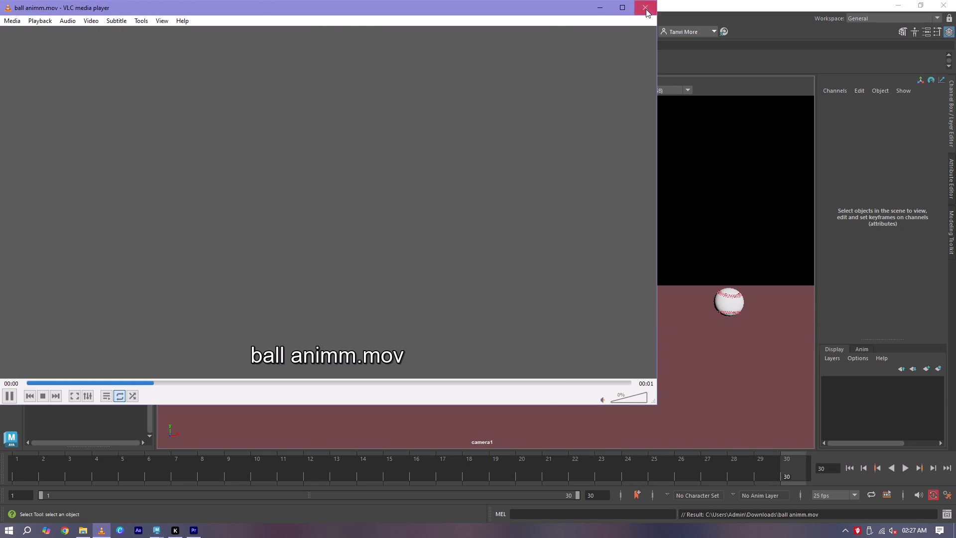
left_click(646, 9)
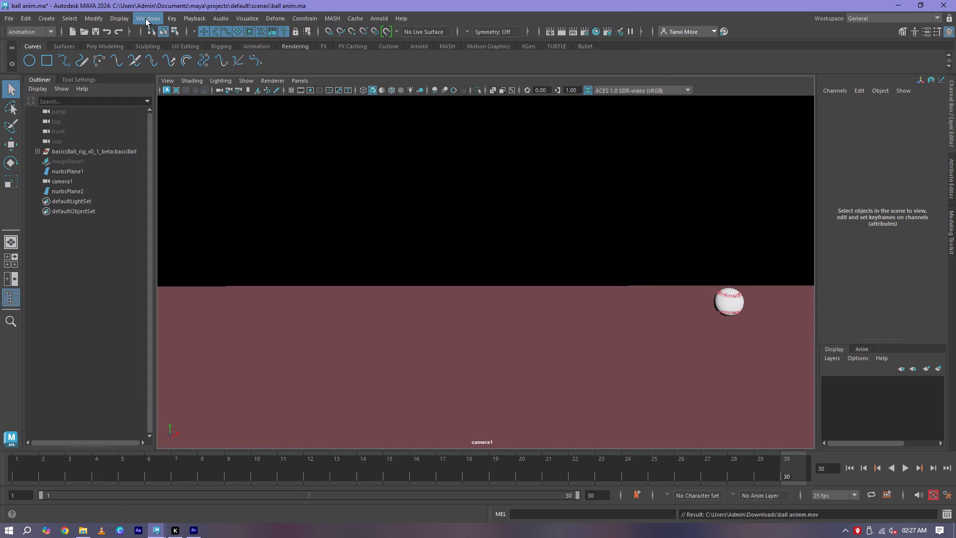
Open the Playblast options and review the time range, format, encoding, display size and movie file settings.
left_click(189, 19)
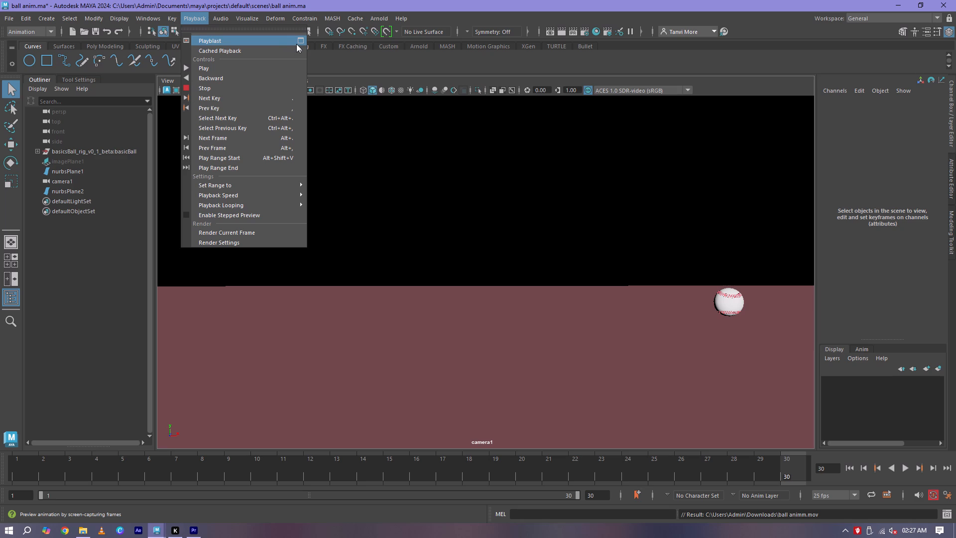
left_click(296, 44)
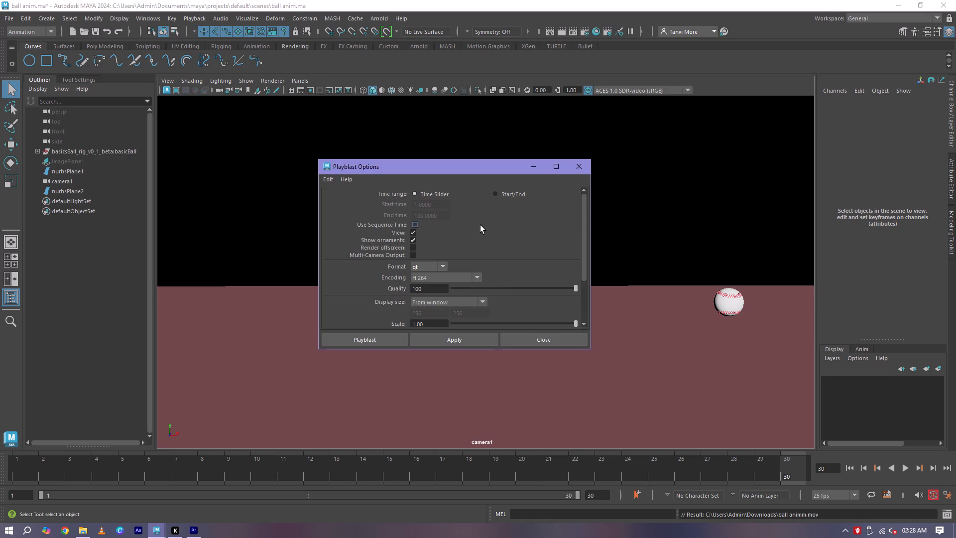
scroll(479, 227, "down", 2)
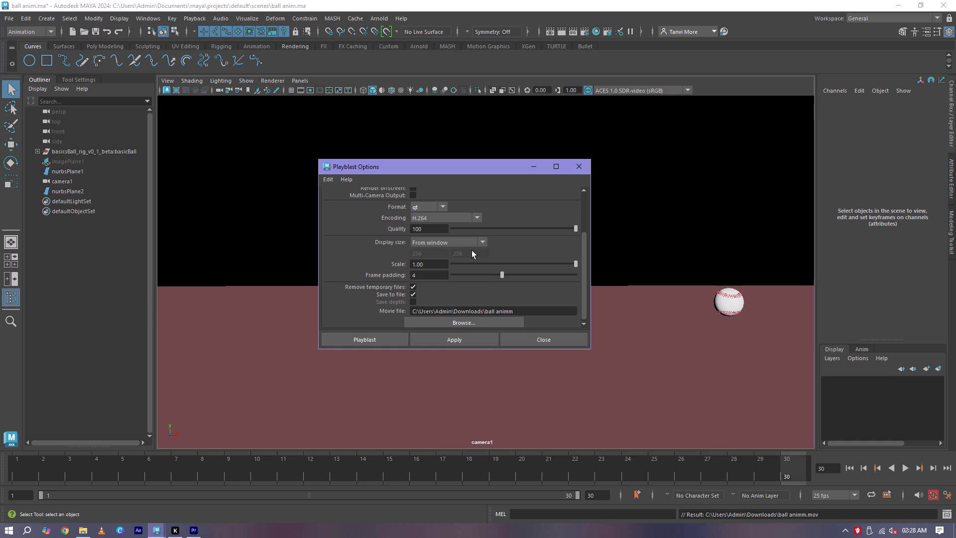
scroll(472, 251, "down", 2)
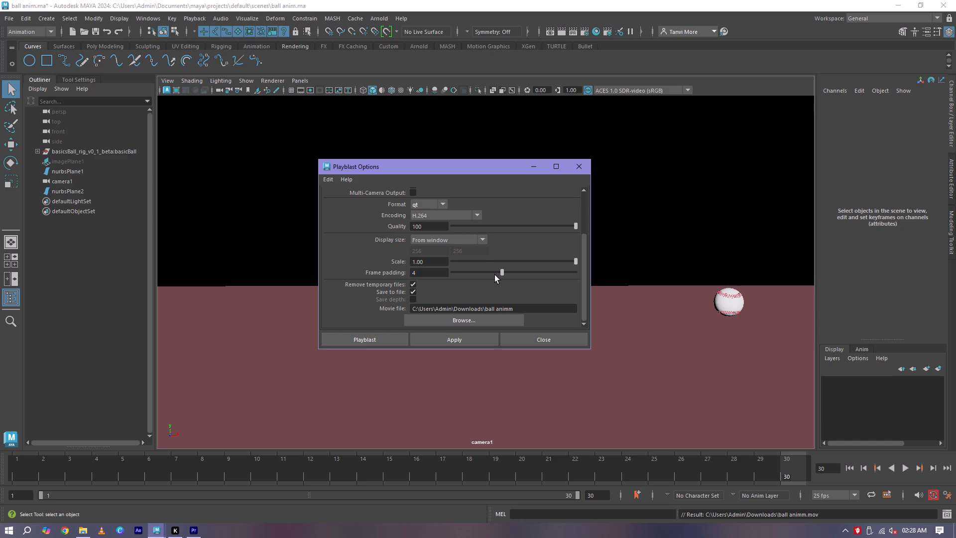
scroll(496, 258, "up", 3)
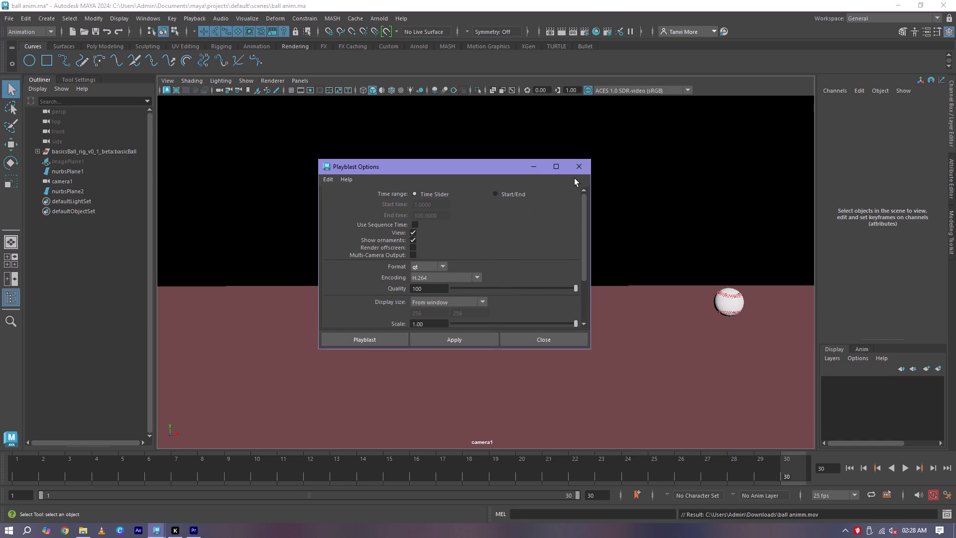
left_click(533, 169)
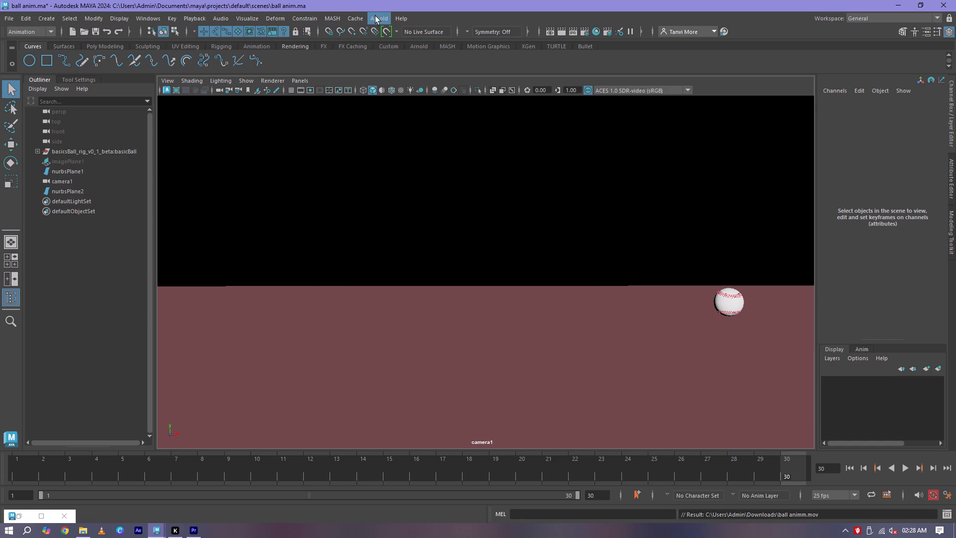
Render the current frame through cameraShape1 in the Arnold RenderView and close the render window.
left_click(376, 17)
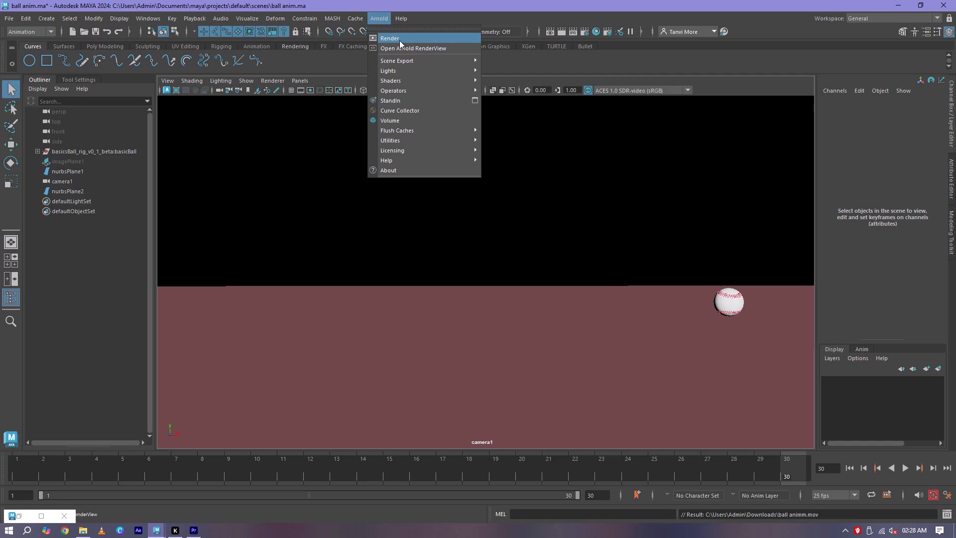
left_click(399, 40)
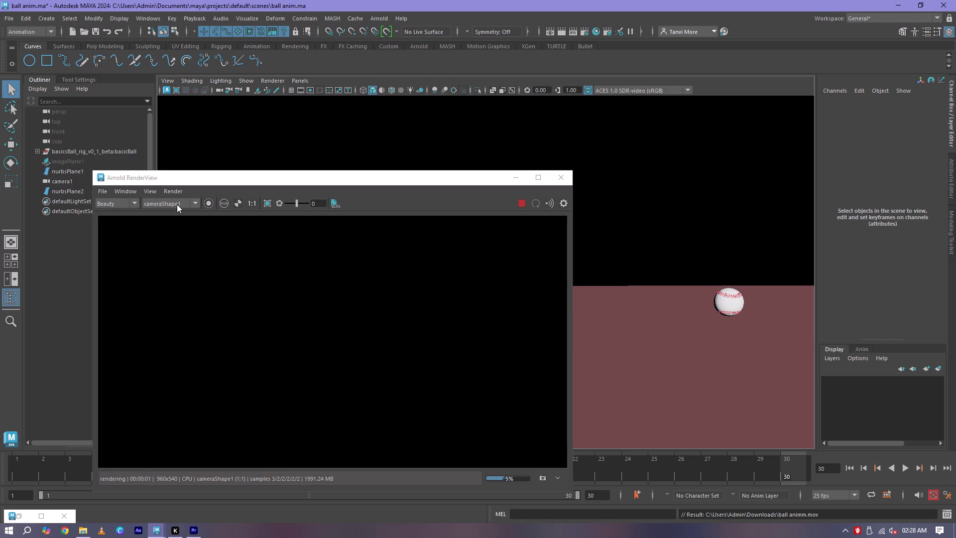
left_click(193, 204)
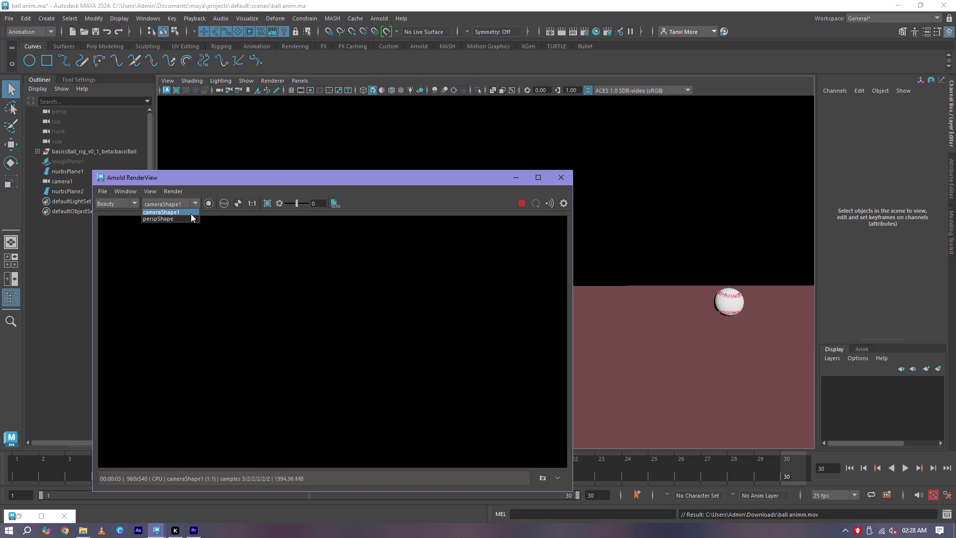
left_click(190, 211)
left_click(101, 193)
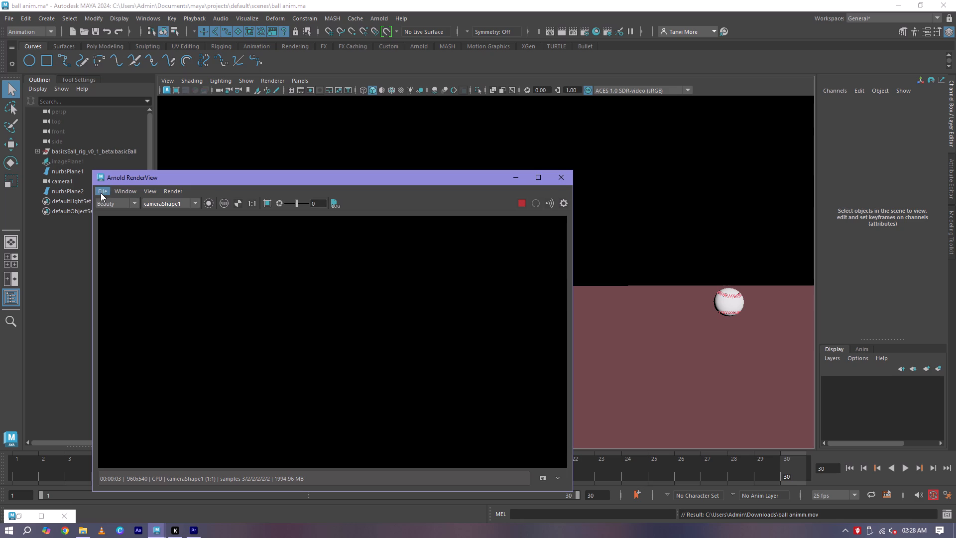
left_click(561, 176)
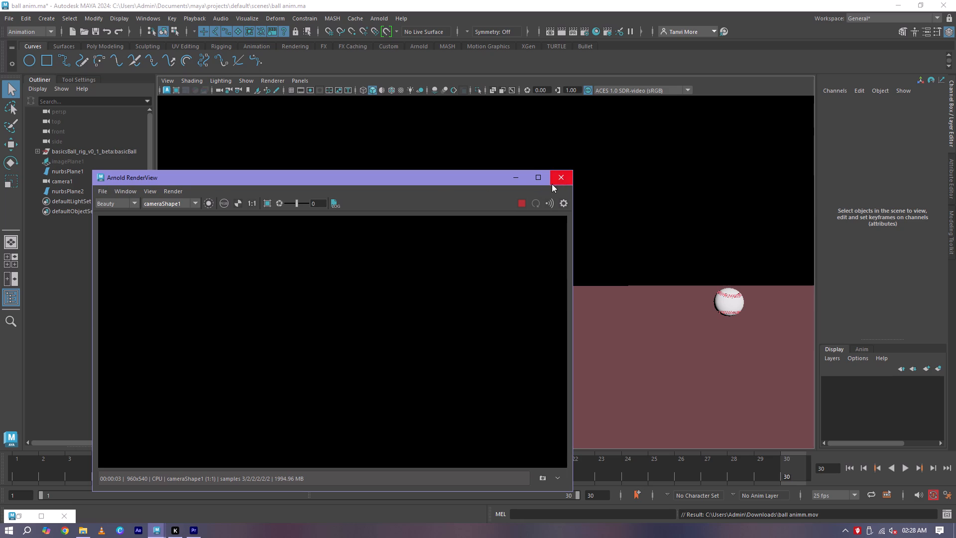
left_click(564, 175)
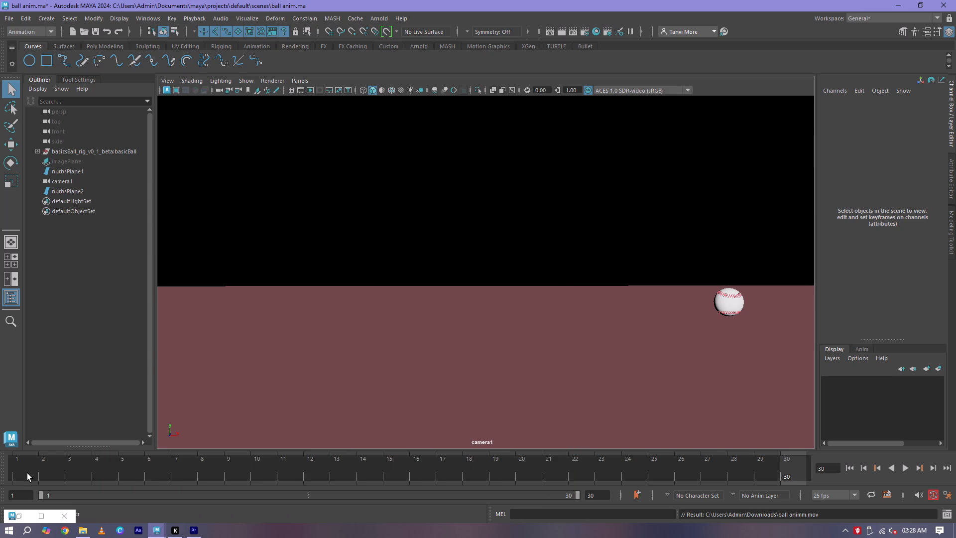
Playblast the ball animation once more with the same settings, overwriting ball animm.mov in Downloads, and close the video preview.
left_click(24, 521)
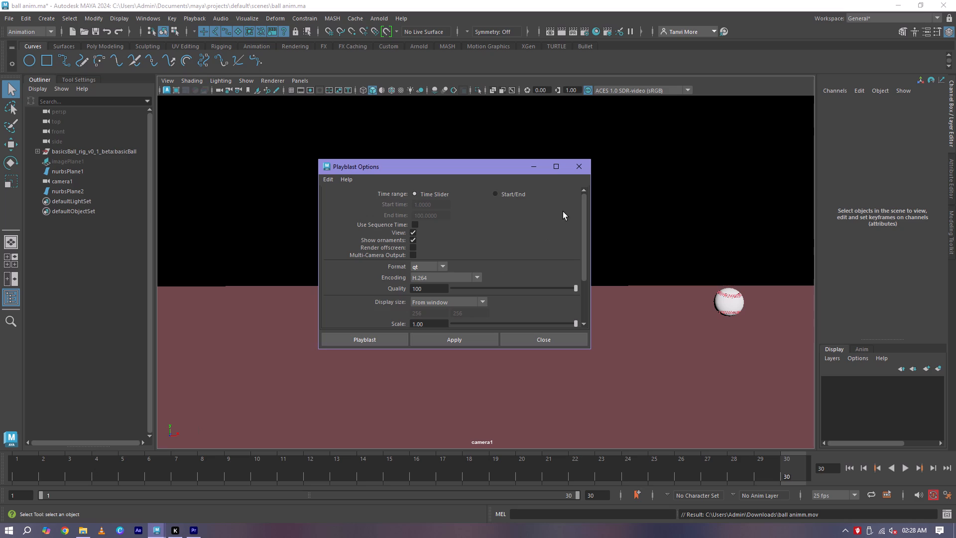
left_click(396, 336)
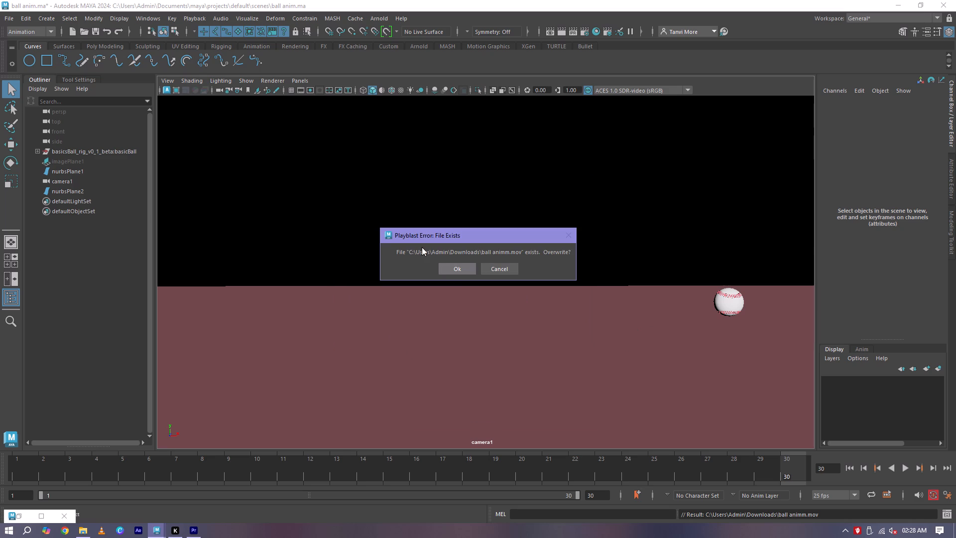
left_click(445, 267)
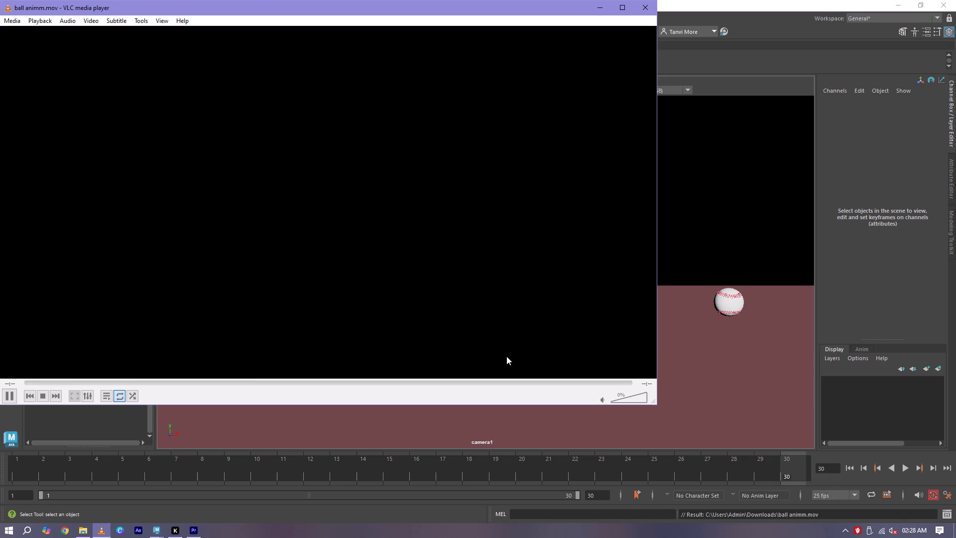
left_click(654, 7)
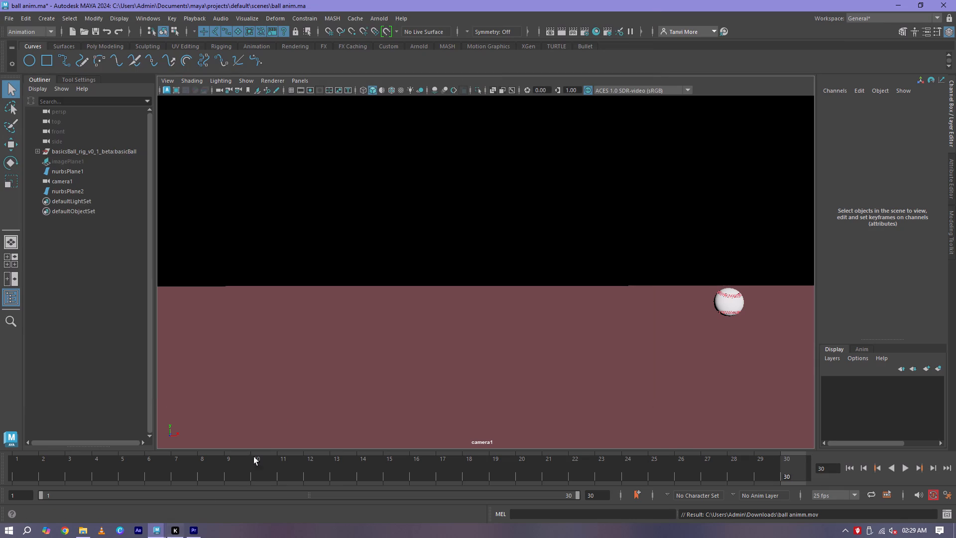
Switch the viewport from camera1 to the persp camera and frame the ball and ground plane.
key("space")
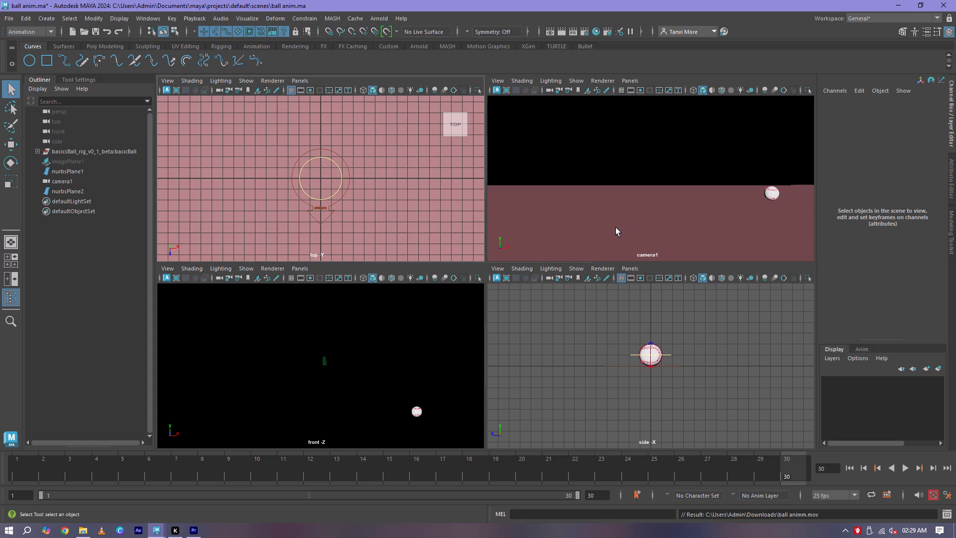
key("space")
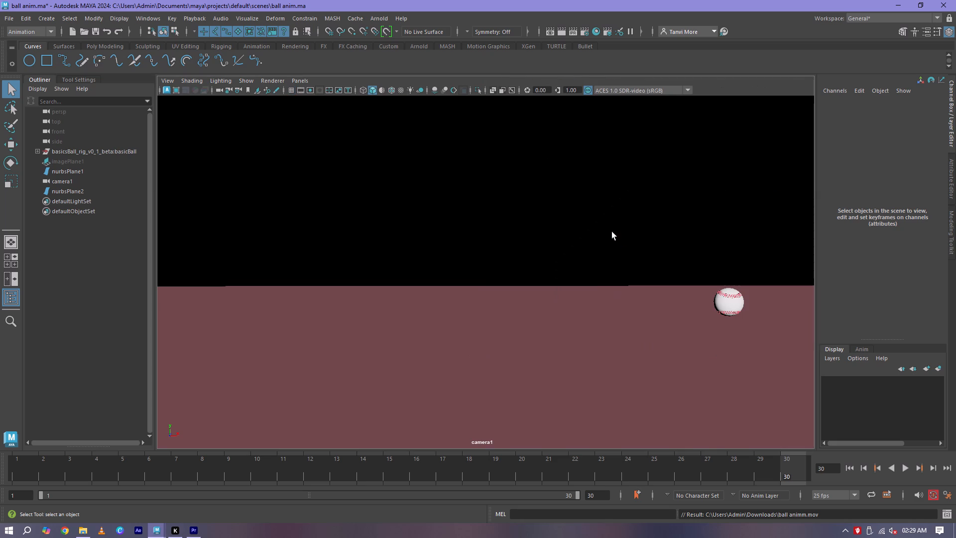
left_click(176, 81)
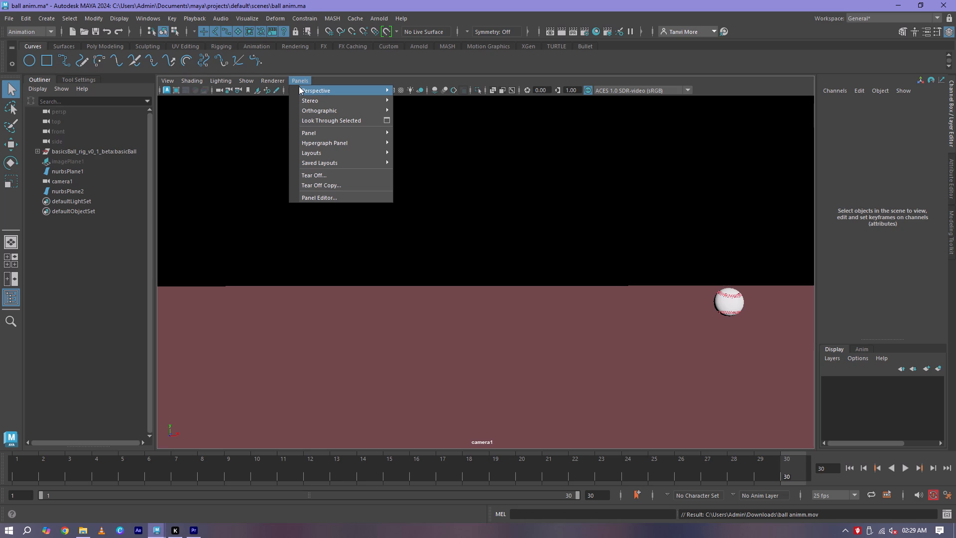
left_click(446, 103)
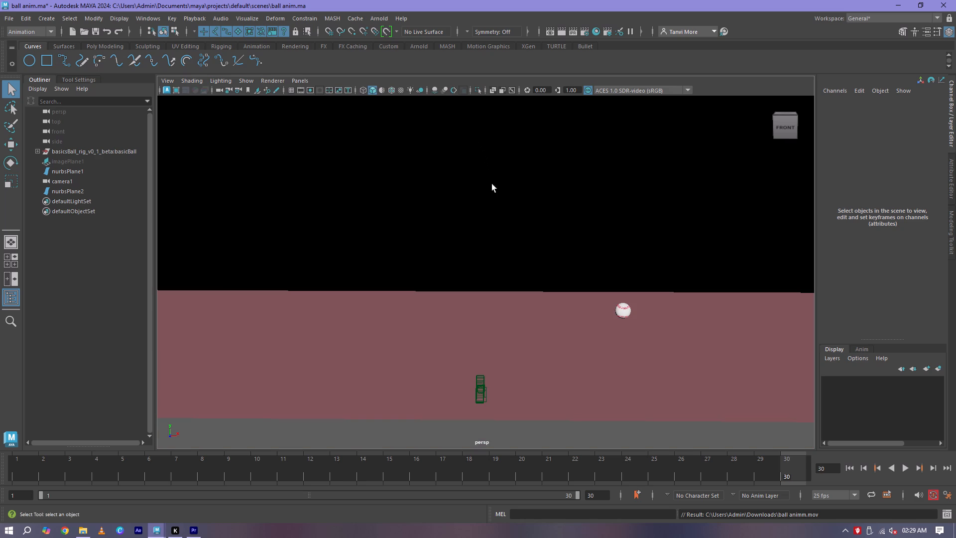
left_click_drag(496, 200, 502, 196, "alt")
scroll(501, 210, "up", 3)
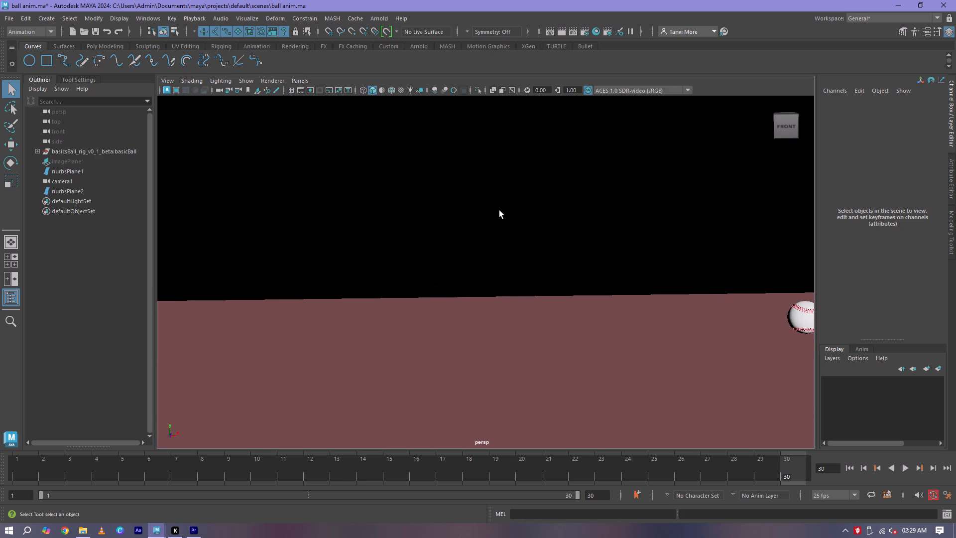
middle_click_drag(497, 210, 482, 222, "alt")
left_click(496, 245, "alt")
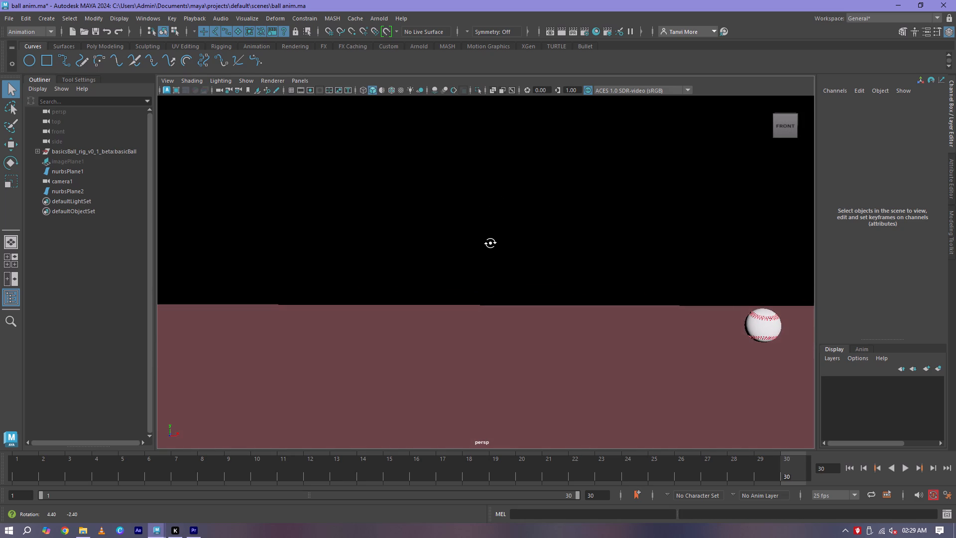
scroll(492, 240, "down", 1)
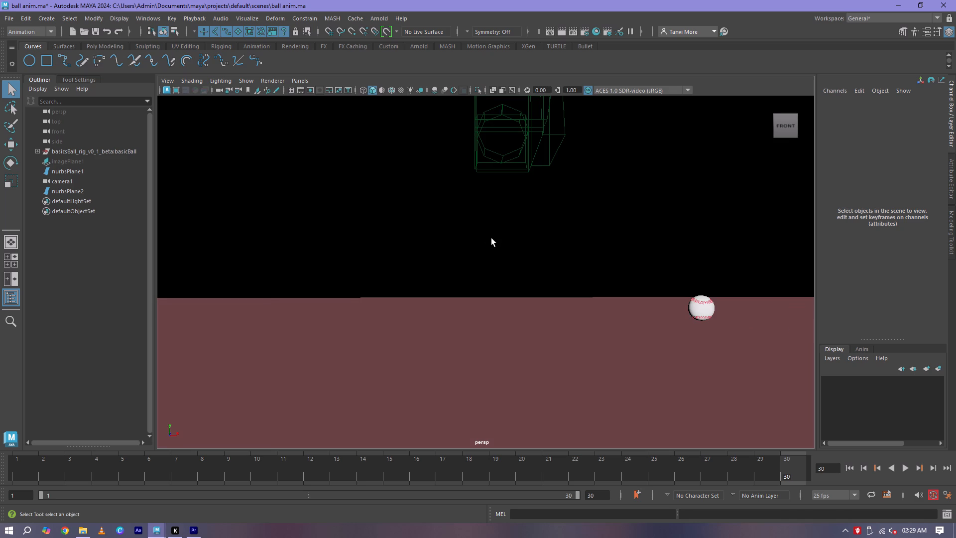
Hide camera1 at frame 30 and scrub through the animation to check where its wireframe shows.
left_click(494, 154)
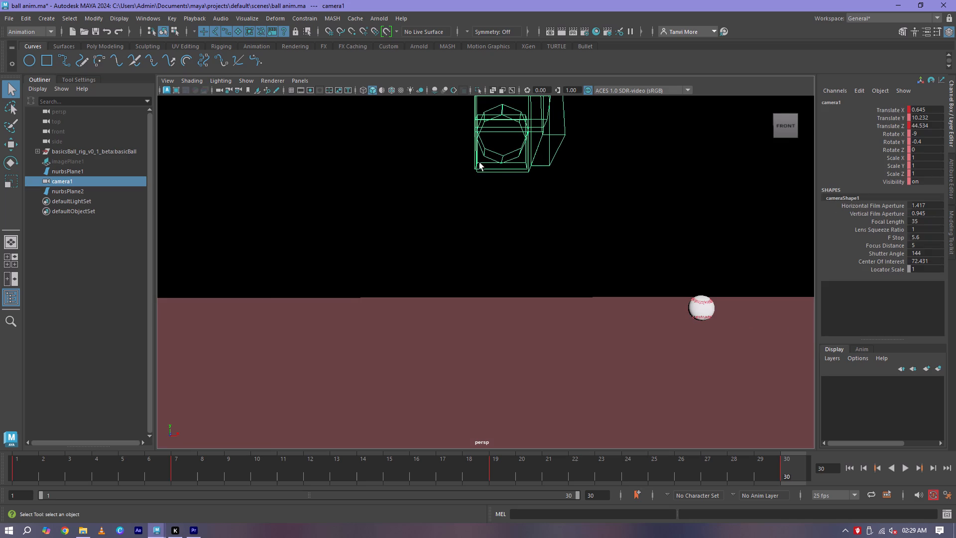
key("h")
left_click_drag(32, 470, 22, 469)
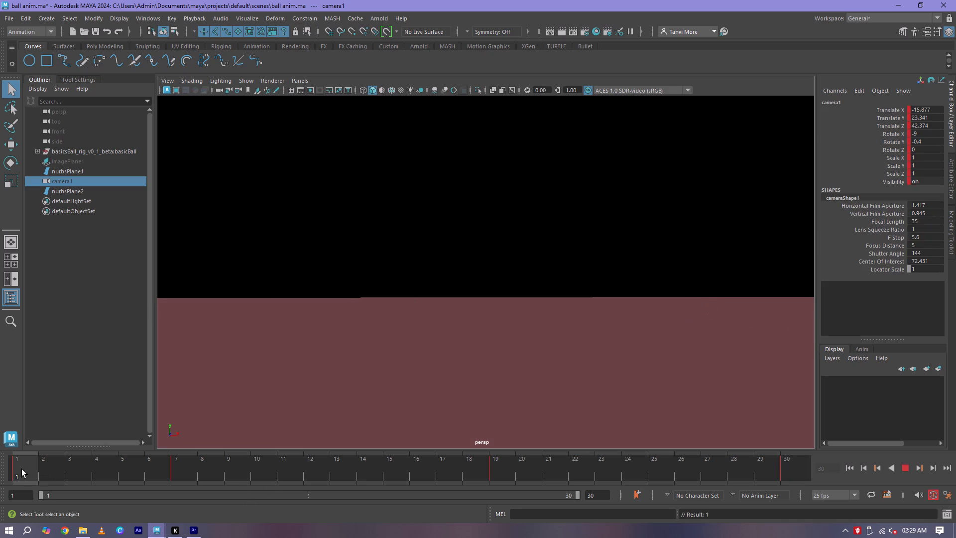
left_click_drag(22, 469, 514, 441)
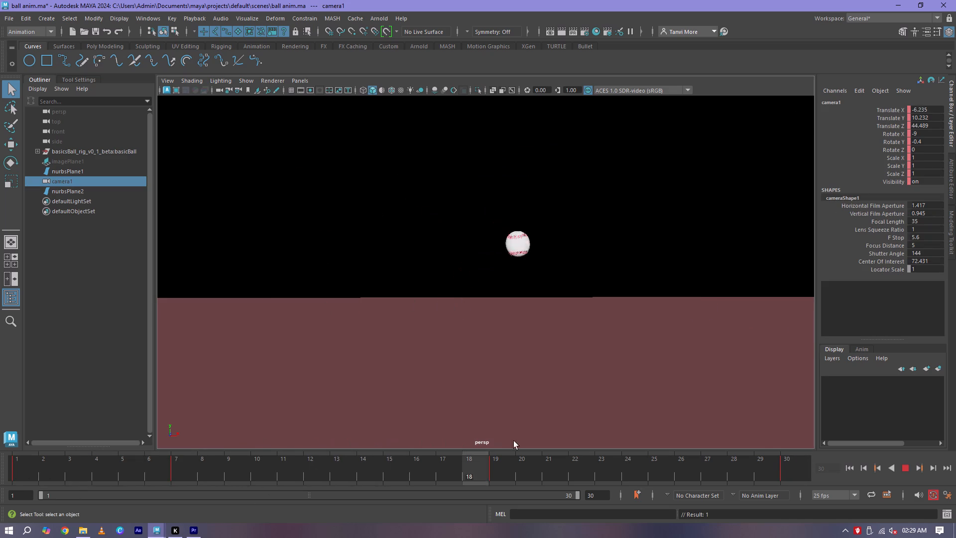
left_click_drag(514, 441, 756, 435)
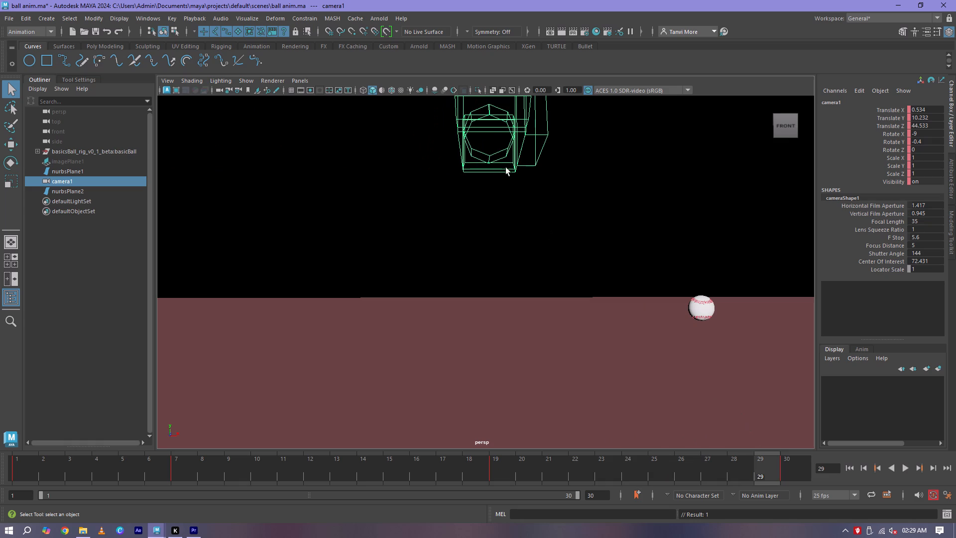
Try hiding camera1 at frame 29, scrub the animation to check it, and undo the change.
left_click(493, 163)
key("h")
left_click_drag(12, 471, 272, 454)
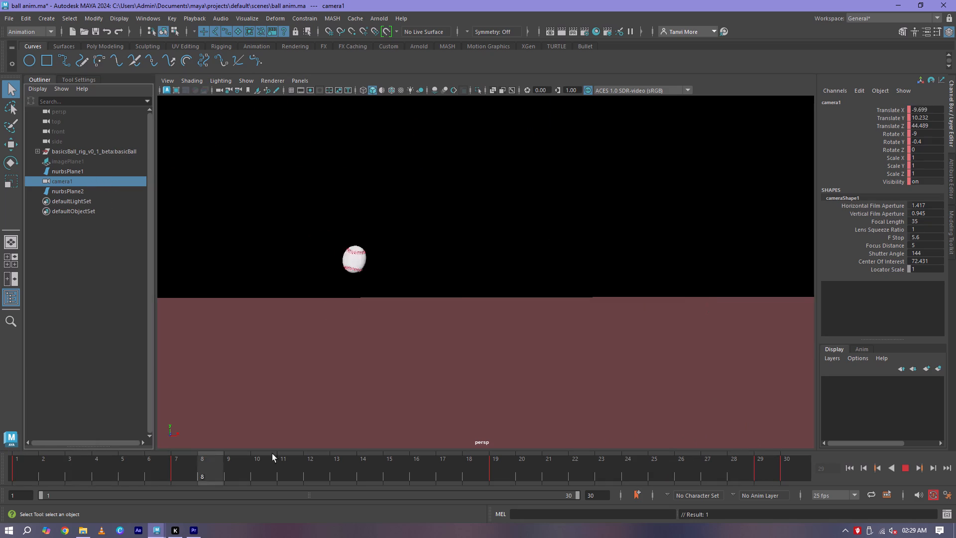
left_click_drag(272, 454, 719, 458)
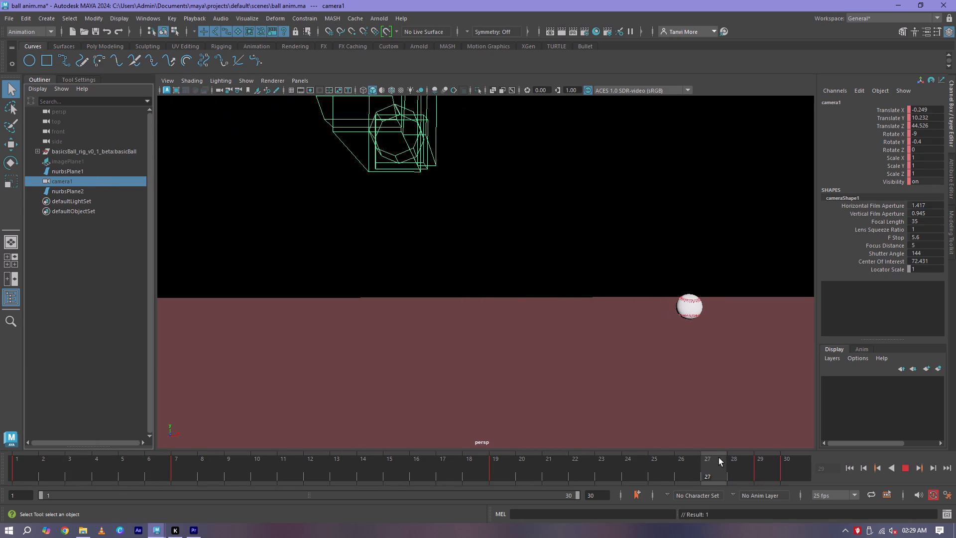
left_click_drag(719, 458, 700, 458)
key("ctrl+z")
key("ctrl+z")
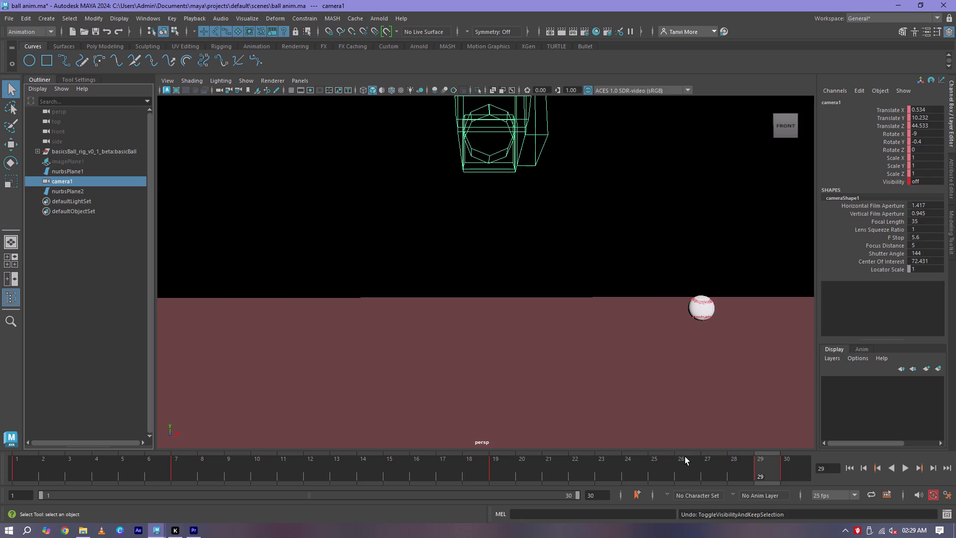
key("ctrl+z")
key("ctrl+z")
Hide camera1 at its keyframes on frames 19, 7 and 1, keeping it hidden at frame 30, and scrub the animation to check it.
left_click(92, 177)
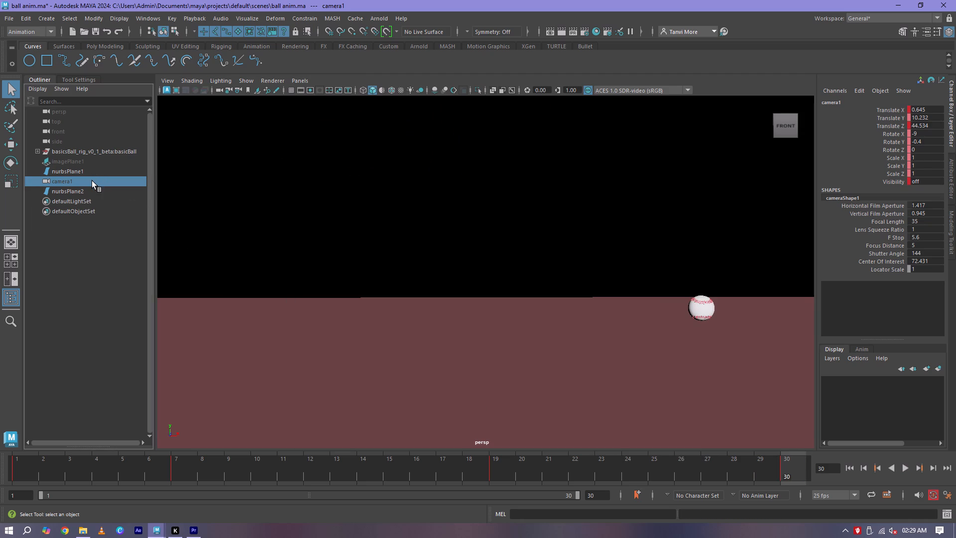
left_click(92, 181)
key("h")
key("h")
left_click(506, 475)
key("h")
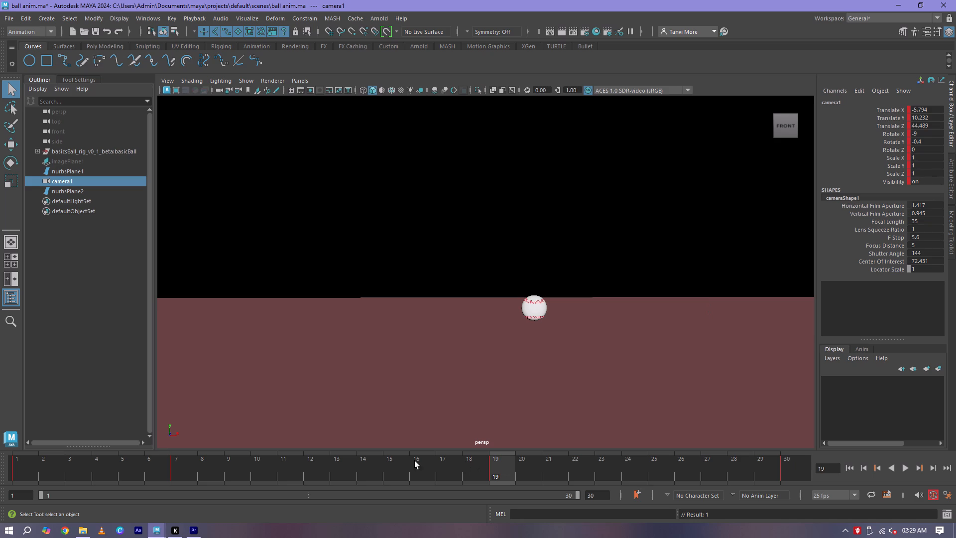
left_click(188, 465)
key("h")
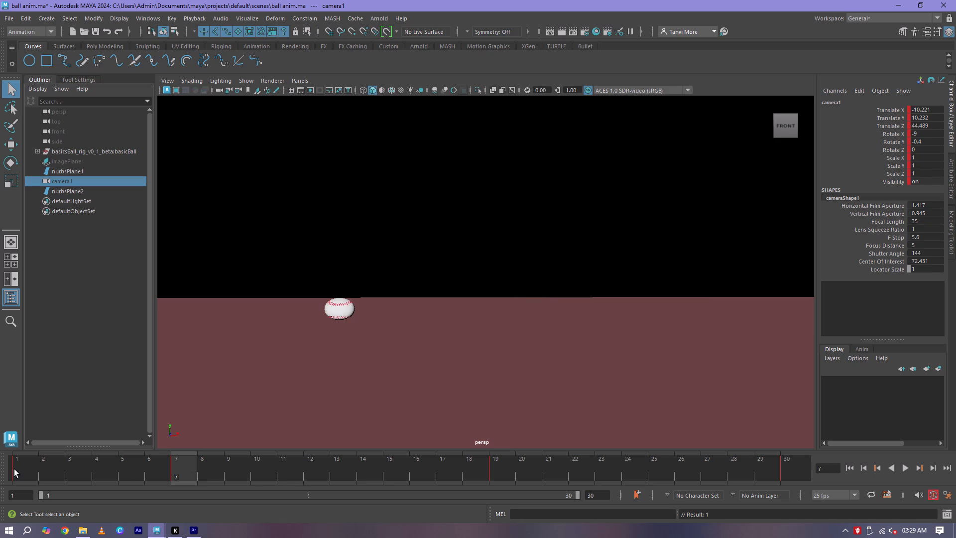
left_click(14, 469)
key("h")
left_click_drag(30, 464, 392, 433)
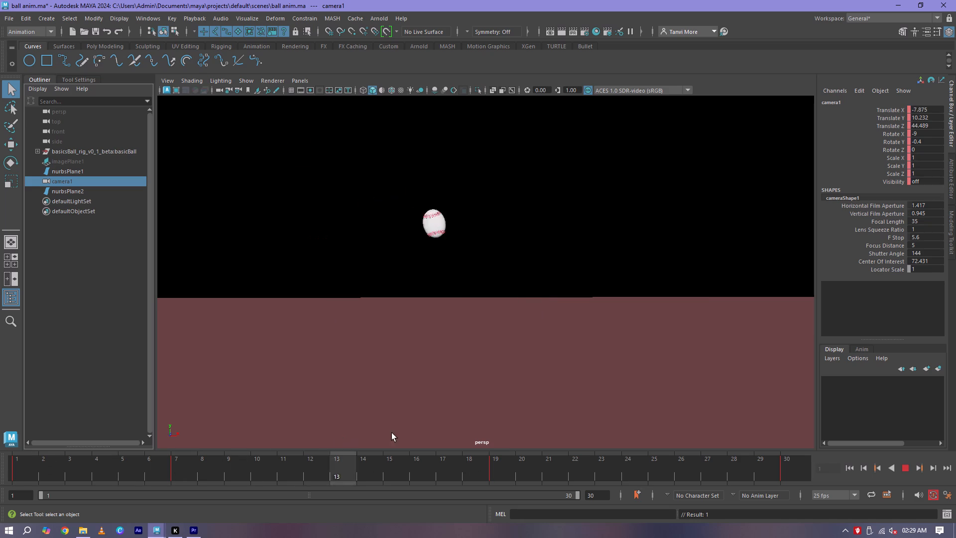
left_click_drag(392, 433, 0, 460)
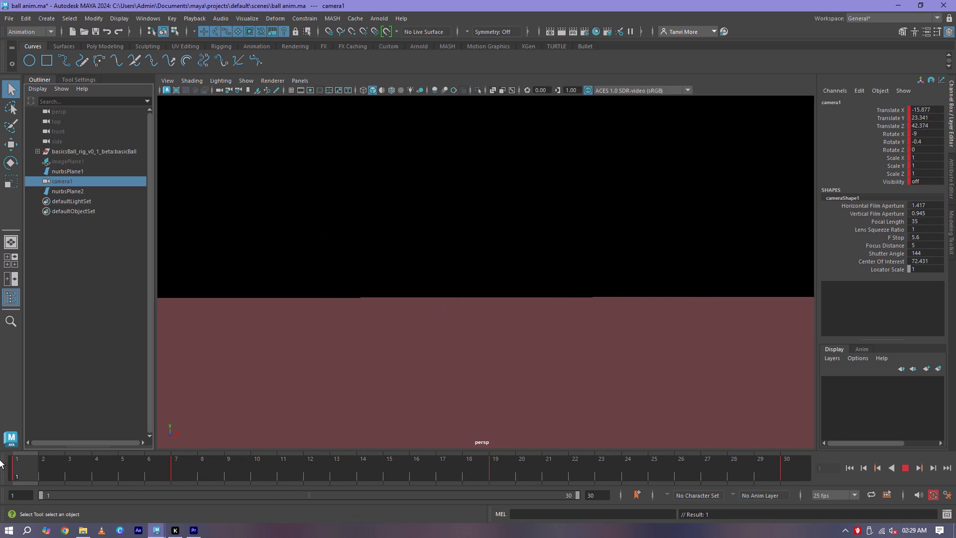
left_click_drag(0, 460, 745, 464)
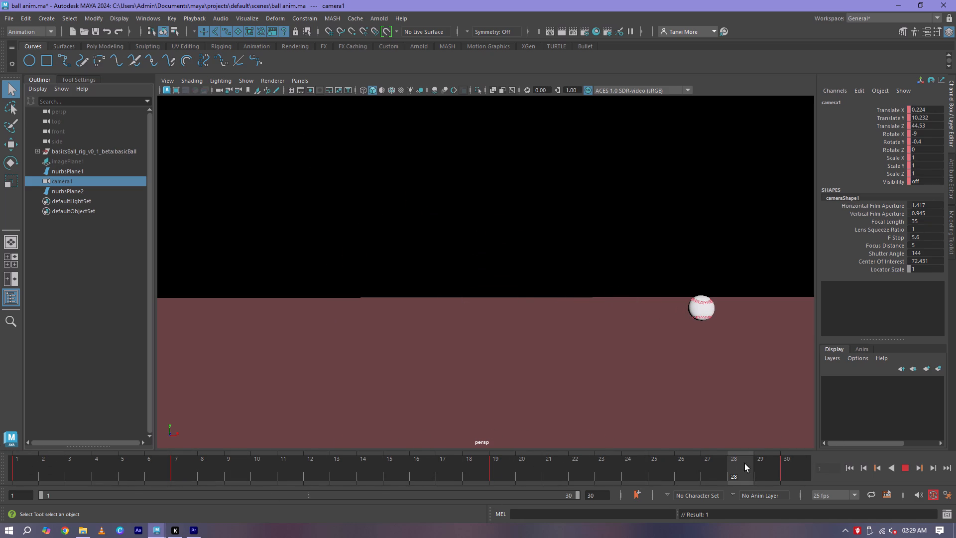
left_click_drag(745, 464, 742, 463)
Reframe the persp viewport to face the ball and ground plane from the front, scrubbing the animation to check the framing.
left_click_drag(521, 373, 536, 374, "alt")
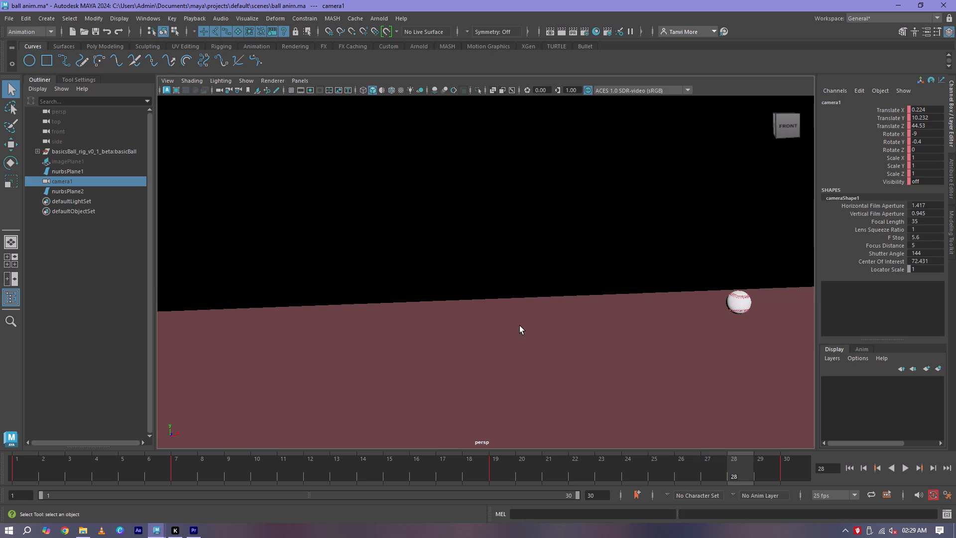
middle_click_drag(517, 327, 455, 343, "alt")
scroll(456, 343, "up", 1)
middle_click_drag(456, 343, 399, 323, "alt")
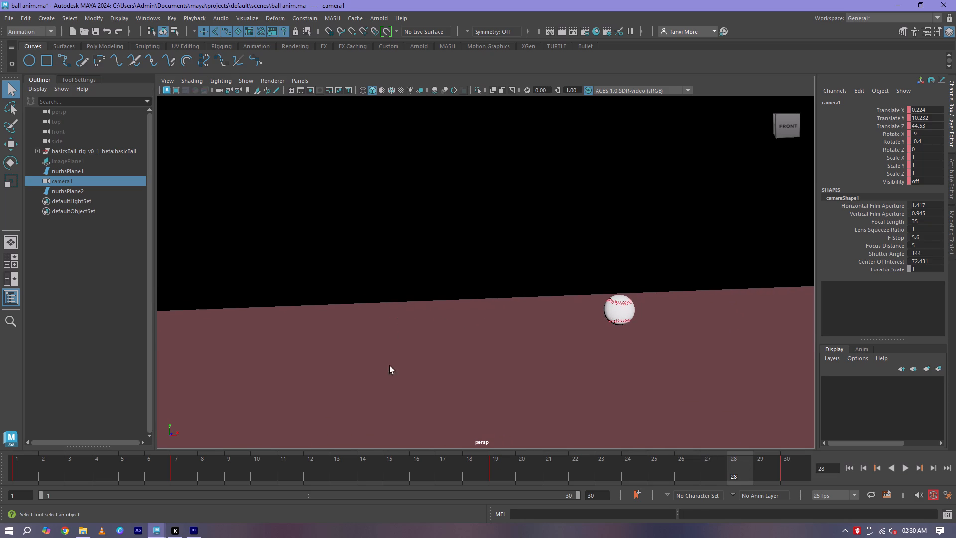
left_click_drag(25, 466, 315, 461)
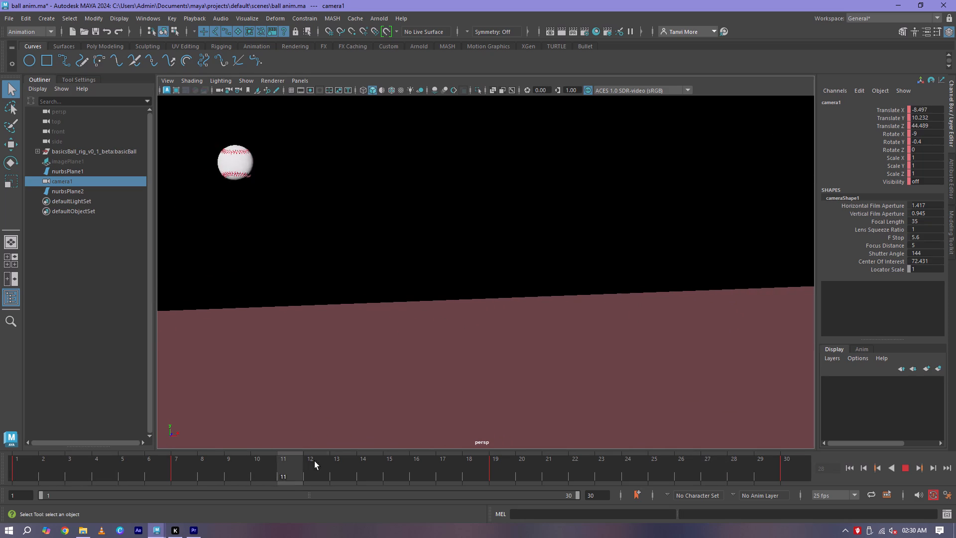
left_click_drag(315, 461, 431, 463)
scroll(398, 354, "down", 1)
left_click_drag(387, 359, 377, 356, "alt")
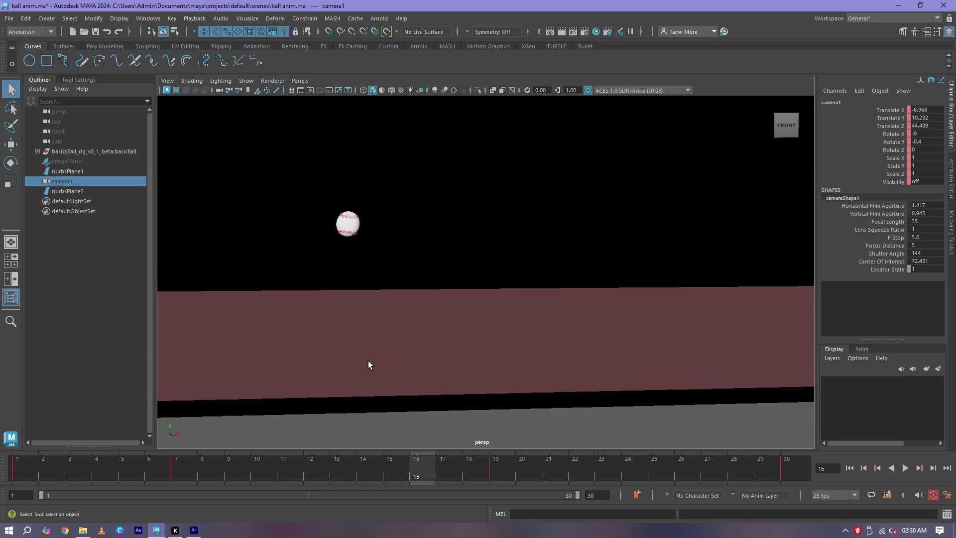
left_click(54, 459)
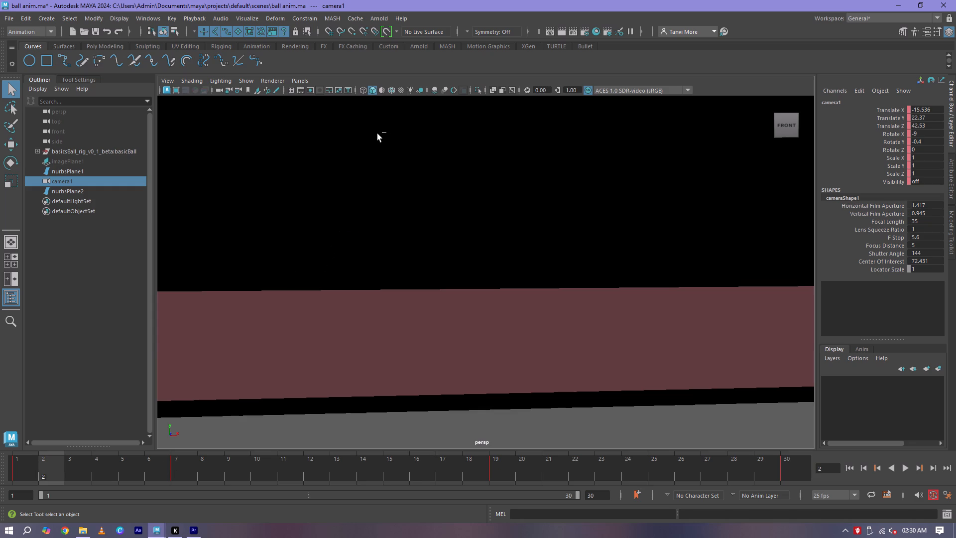
middle_click_drag(469, 127, 471, 161, "alt")
left_click_drag(492, 221, 486, 220, "alt")
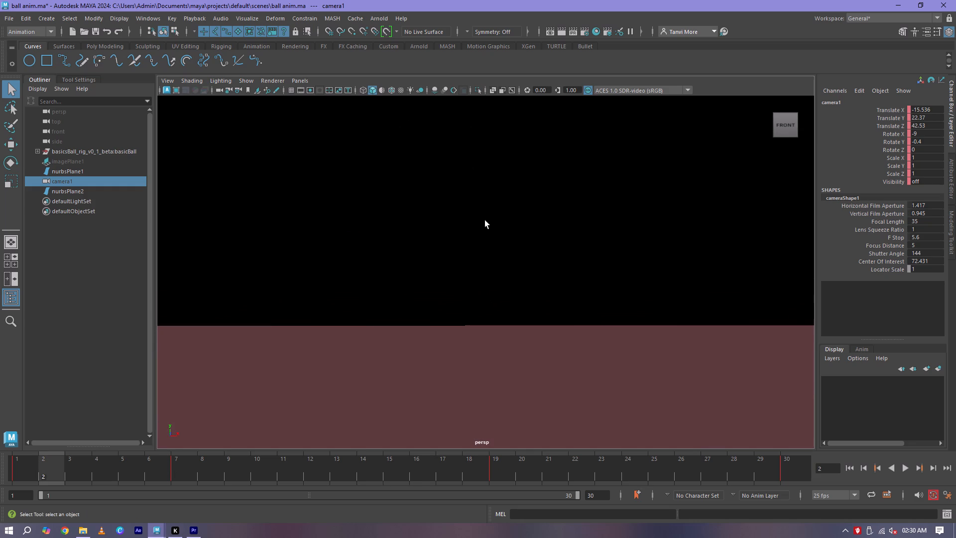
left_click(367, 286, "alt")
left_click_drag(36, 471, 70, 471)
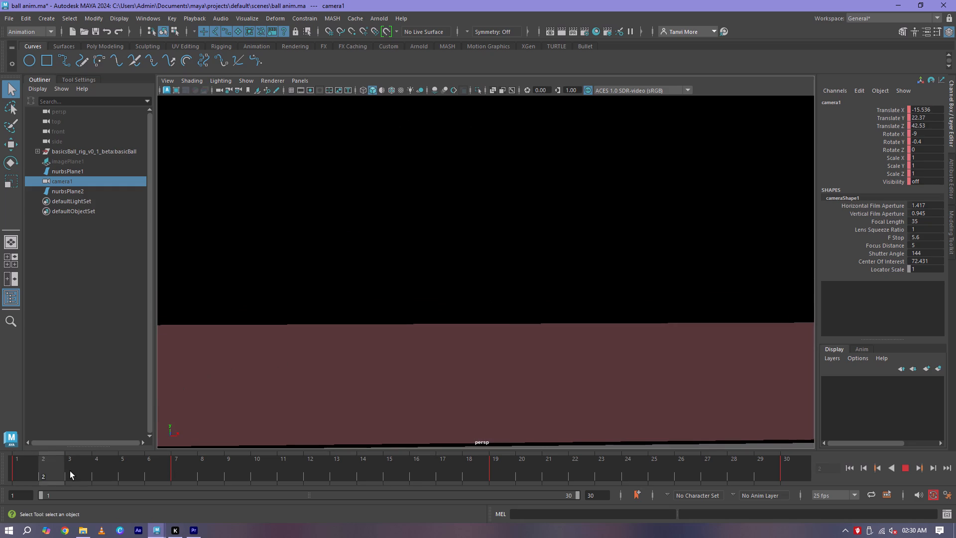
left_click_drag(70, 471, 540, 456)
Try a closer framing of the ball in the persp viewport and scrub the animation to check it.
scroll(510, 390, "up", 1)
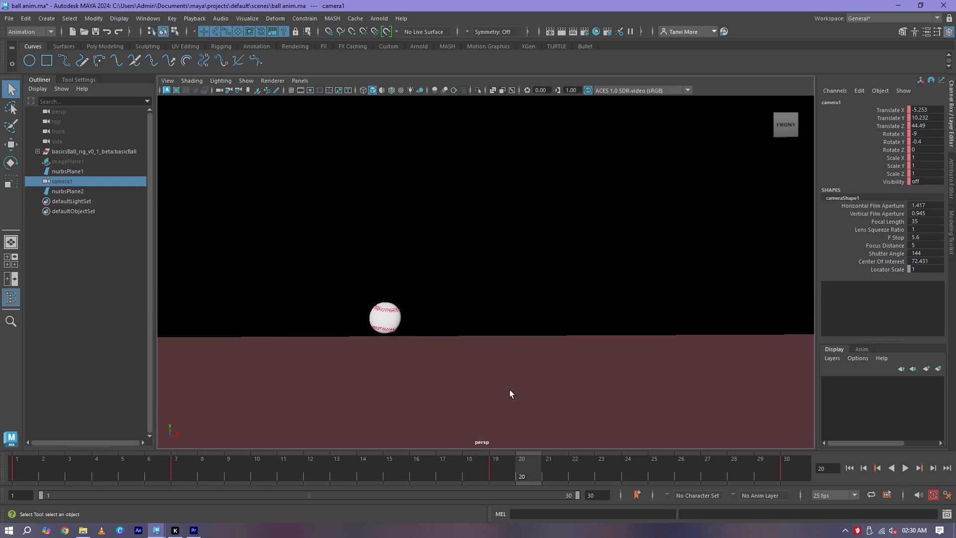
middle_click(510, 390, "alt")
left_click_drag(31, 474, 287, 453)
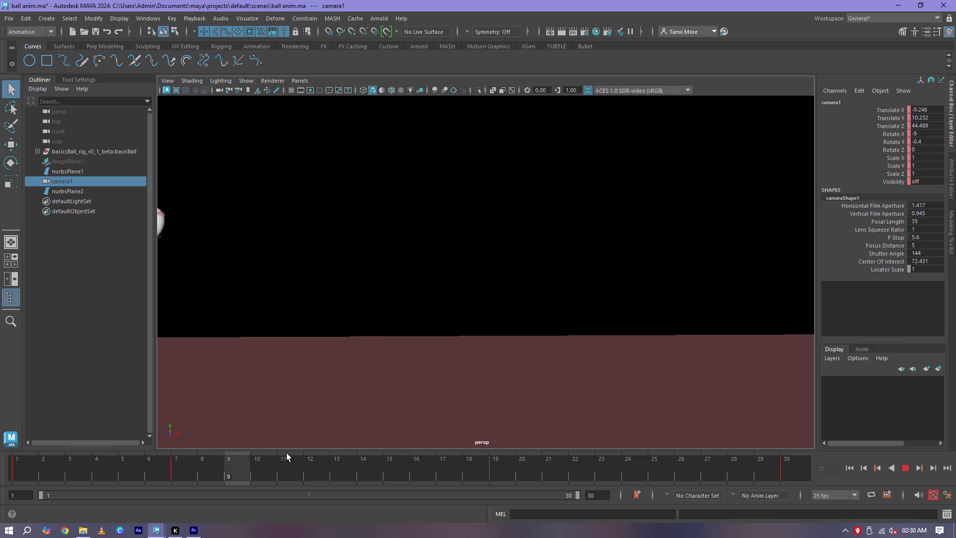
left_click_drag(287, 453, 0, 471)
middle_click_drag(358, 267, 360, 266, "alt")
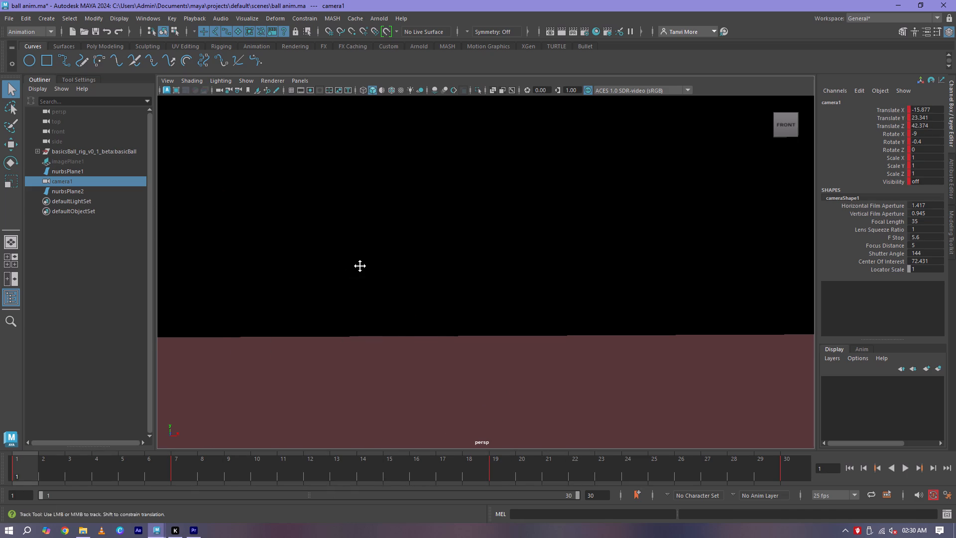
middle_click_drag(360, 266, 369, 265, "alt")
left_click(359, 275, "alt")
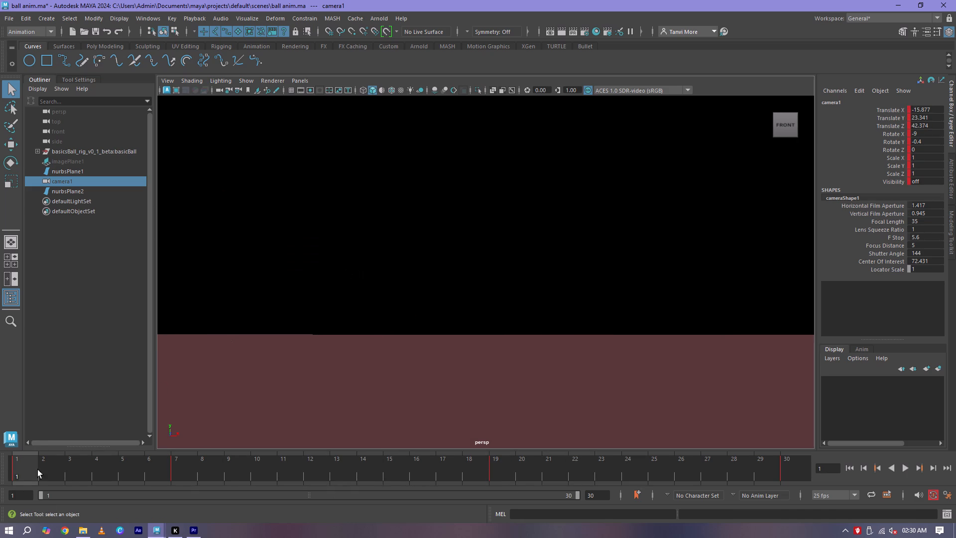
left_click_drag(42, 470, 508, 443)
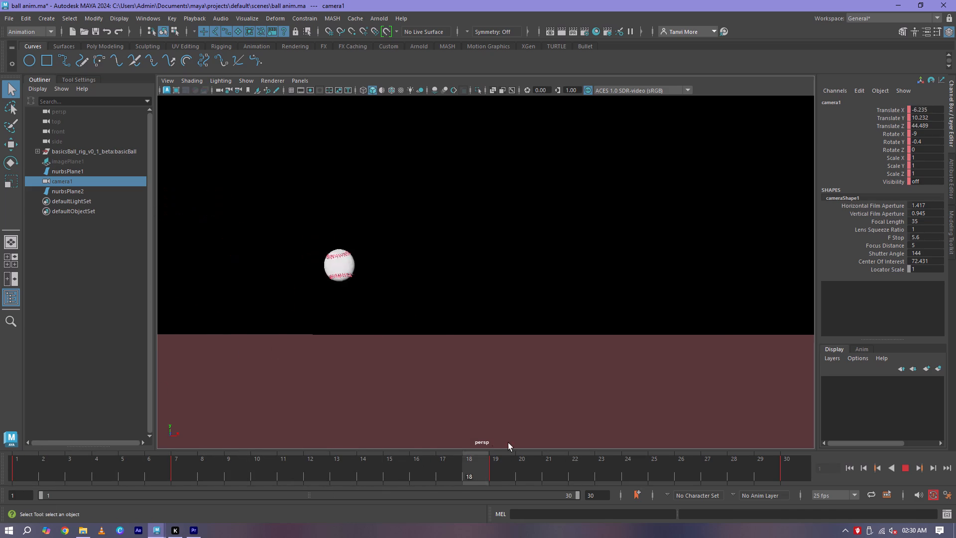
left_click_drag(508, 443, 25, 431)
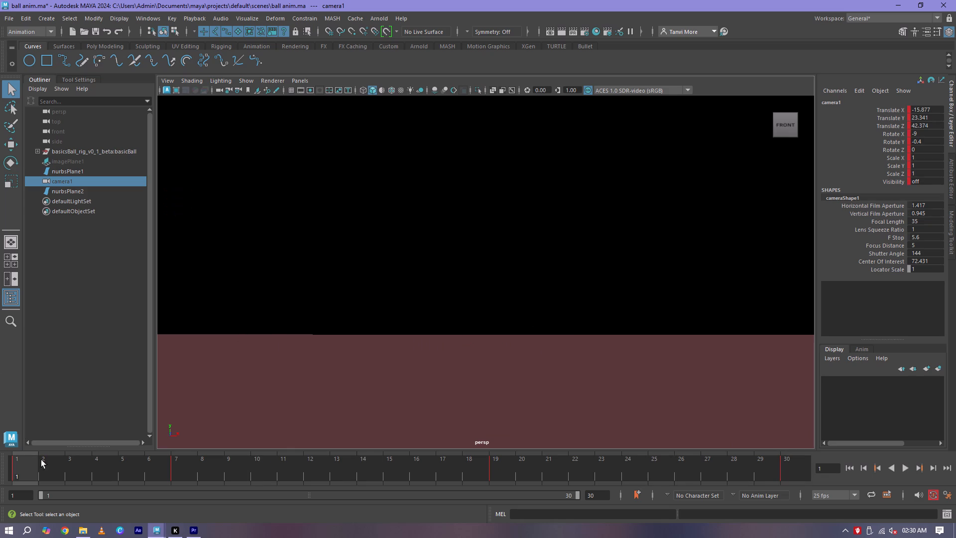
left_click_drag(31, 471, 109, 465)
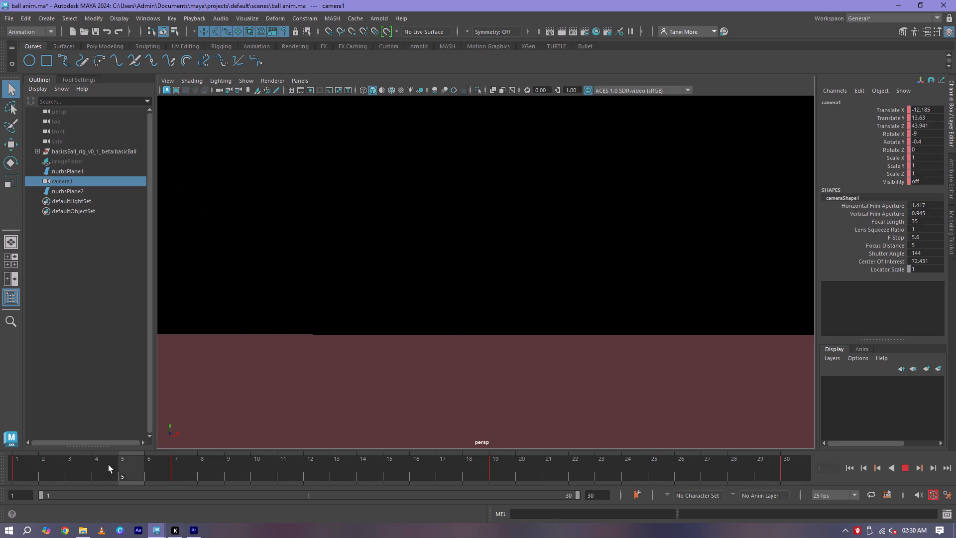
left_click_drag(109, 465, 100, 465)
Widen and shift the persp view to fit the ball's motion from frame 1 to 30, scrub and play it, and return to frame 1.
scroll(325, 303, "down", 1)
middle_click_drag(328, 302, 332, 309, "alt")
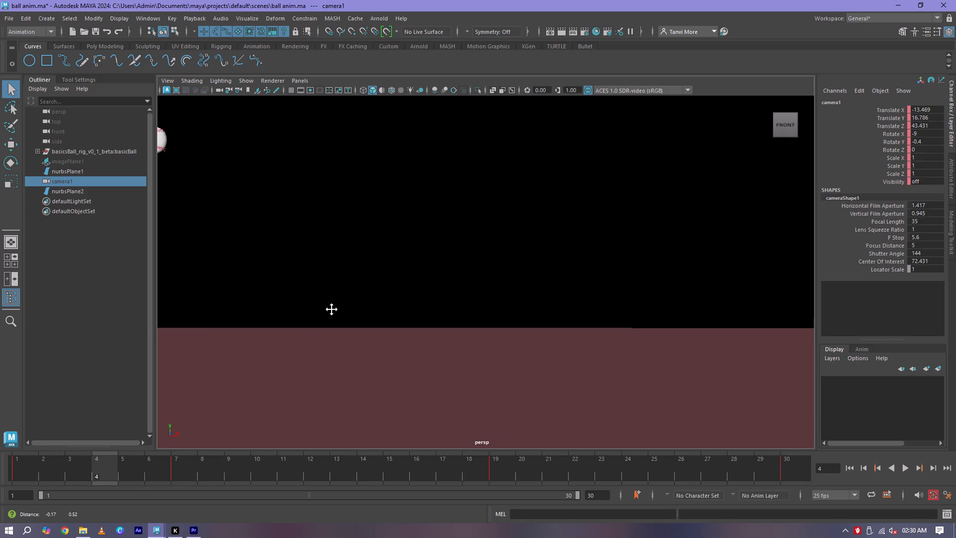
middle_click_drag(332, 309, 347, 314, "alt")
left_click_drag(12, 475, 593, 437)
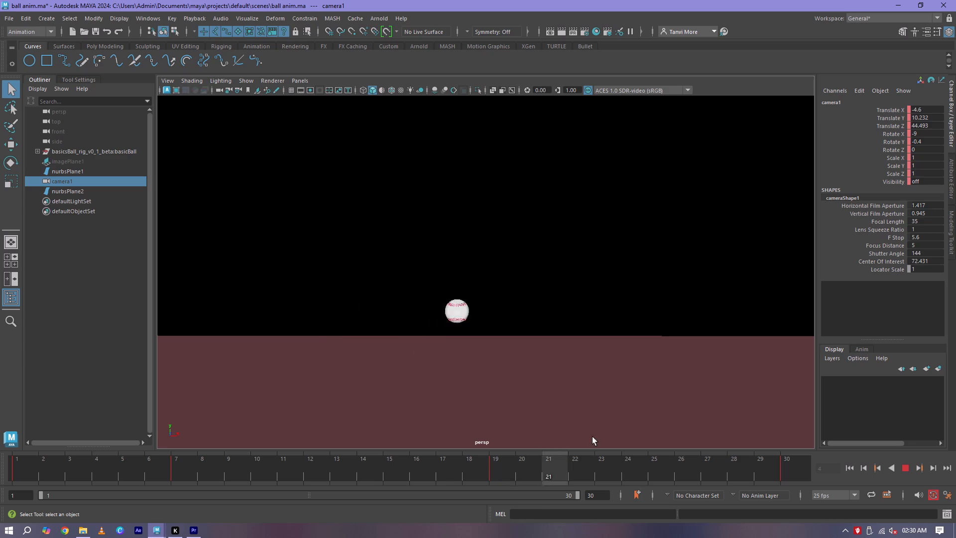
left_click_drag(593, 437, 798, 470)
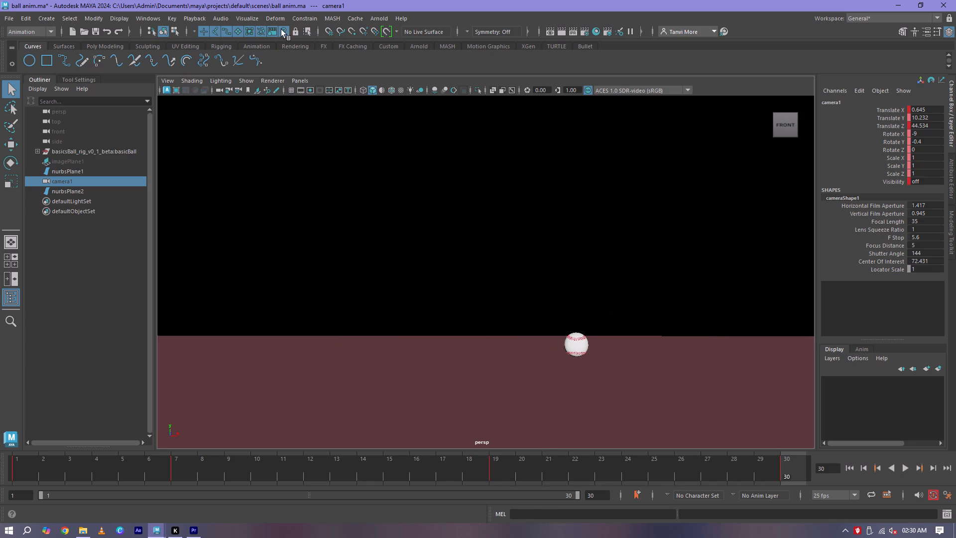
middle_click_drag(377, 216, 453, 227, "alt")
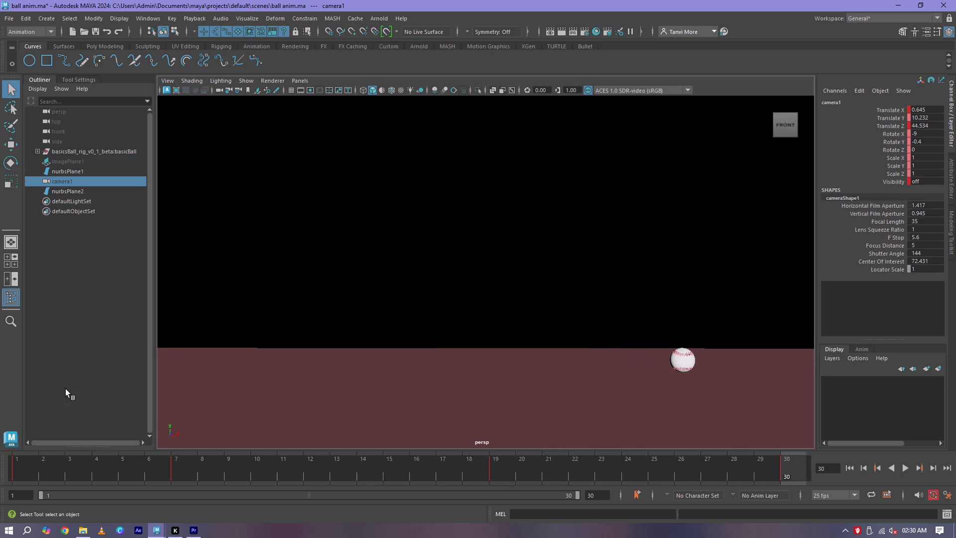
left_click_drag(25, 475, 399, 468)
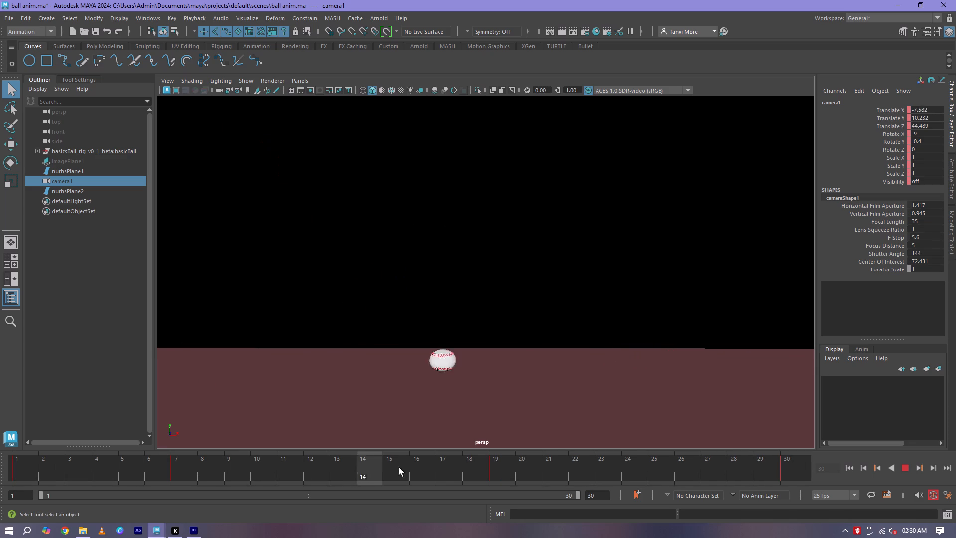
left_click_drag(399, 468, 778, 457)
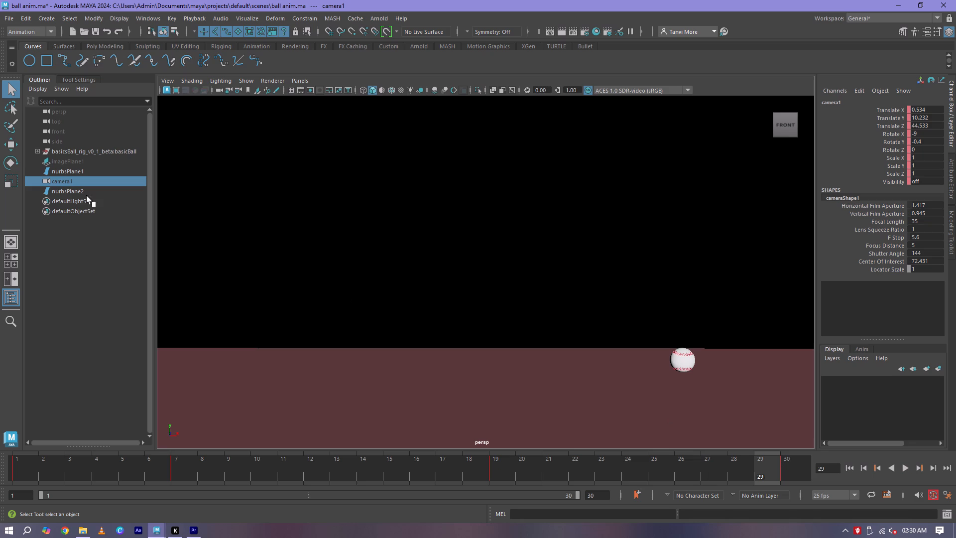
middle_click_drag(373, 269, 397, 288, "alt")
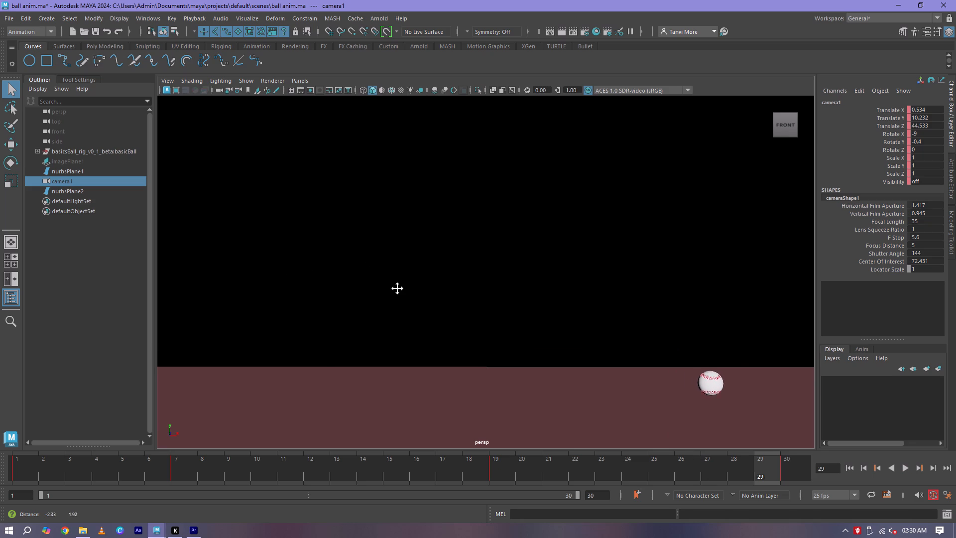
middle_click_drag(397, 288, 400, 284, "alt")
left_click(18, 468)
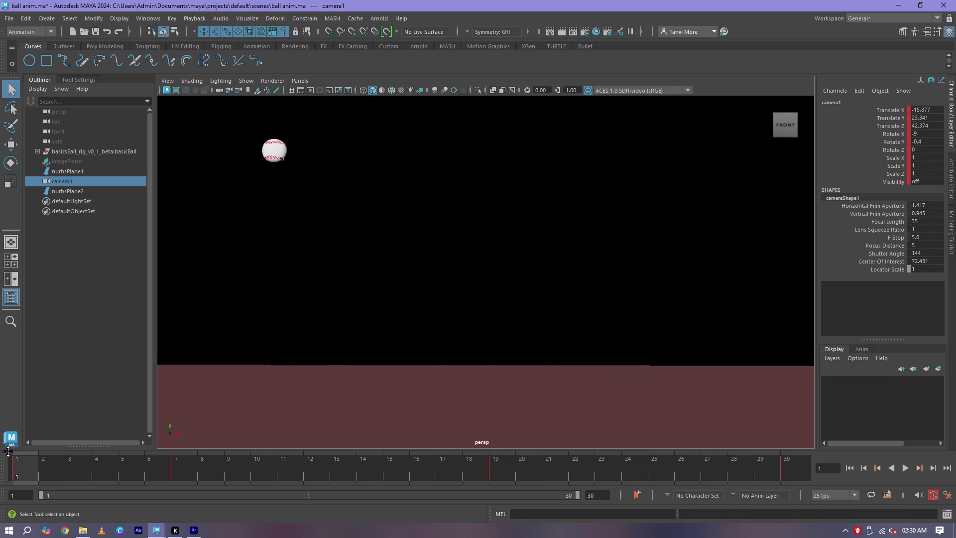
key("alt+v")
key("alt+v")
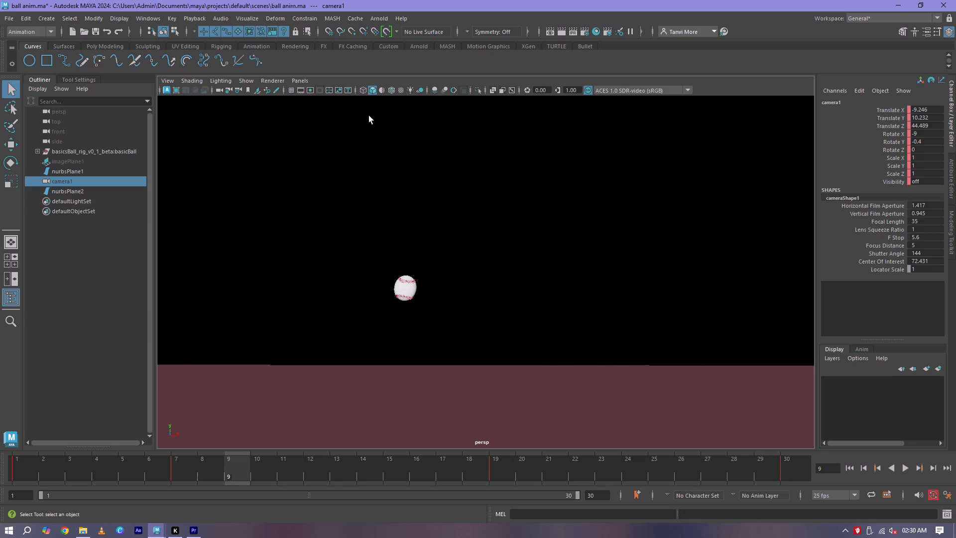
left_click(33, 473)
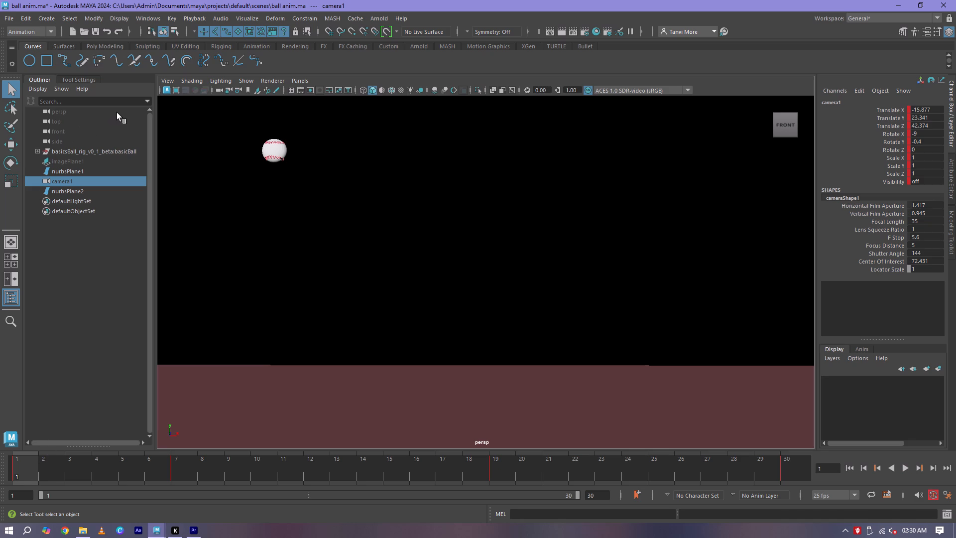
Playblast the time slider range of the ball anim scene in qt format with H.264 encoding, overwriting the existing file, and close the preview.
left_click(200, 17)
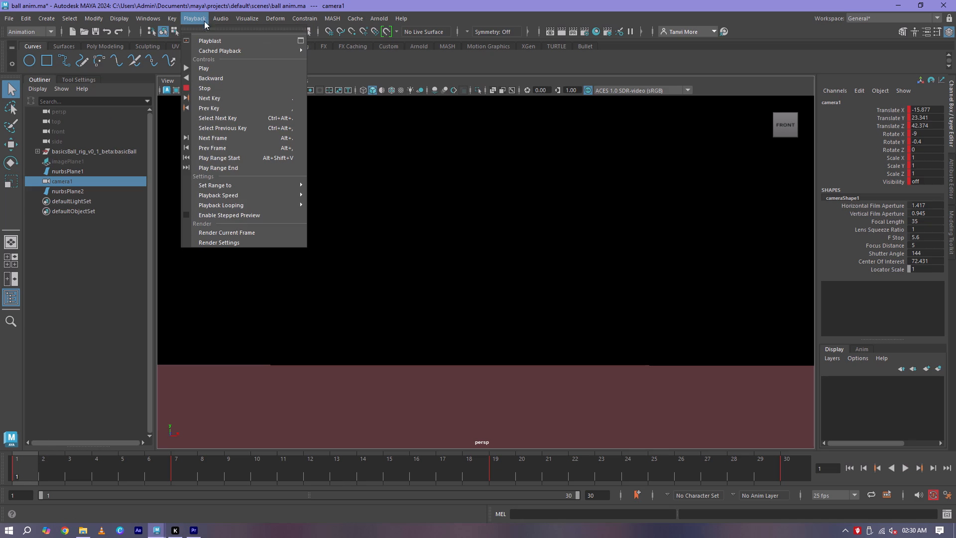
left_click(301, 43)
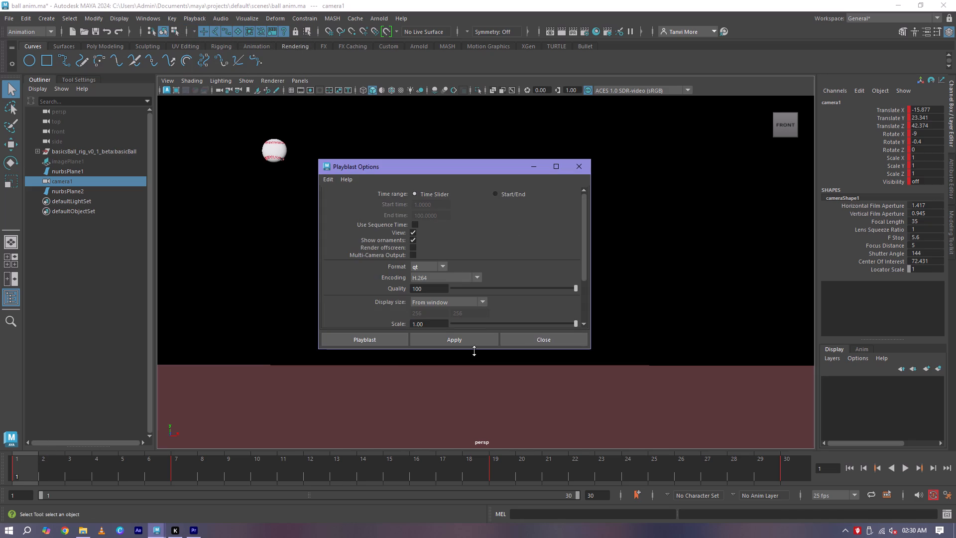
left_click(383, 341)
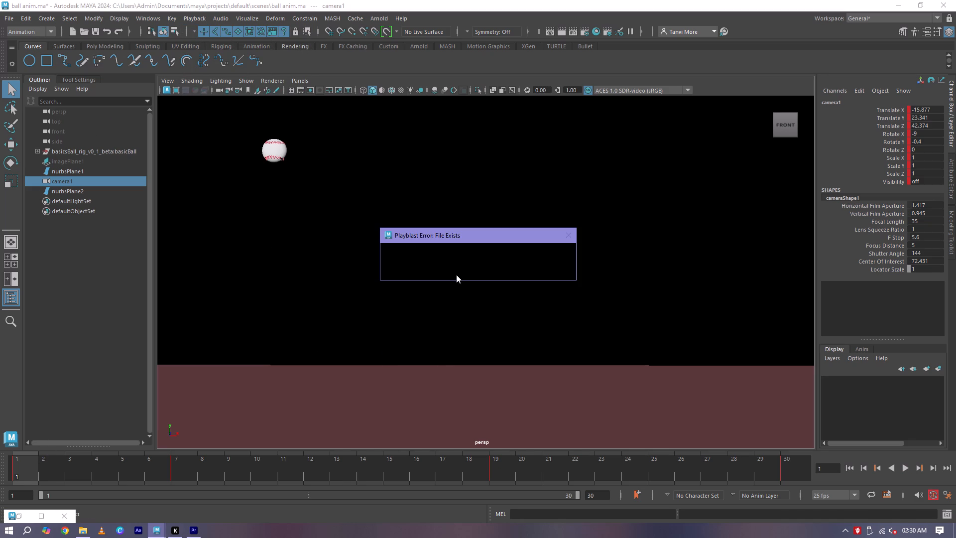
left_click(456, 271)
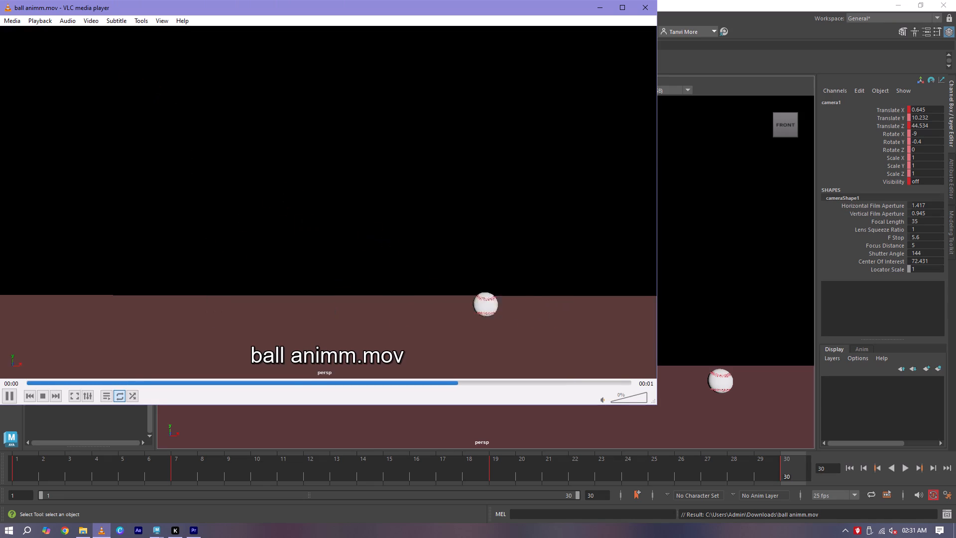
left_click(641, 6)
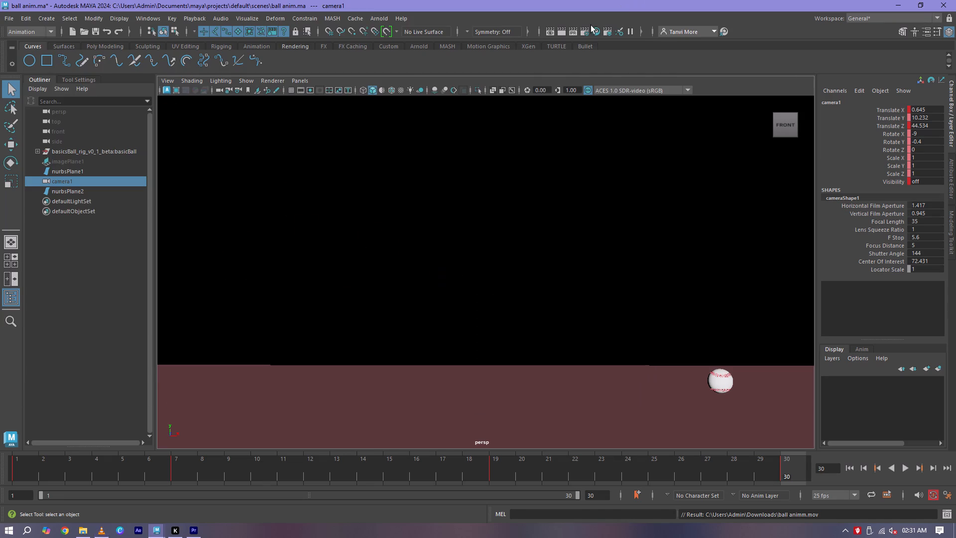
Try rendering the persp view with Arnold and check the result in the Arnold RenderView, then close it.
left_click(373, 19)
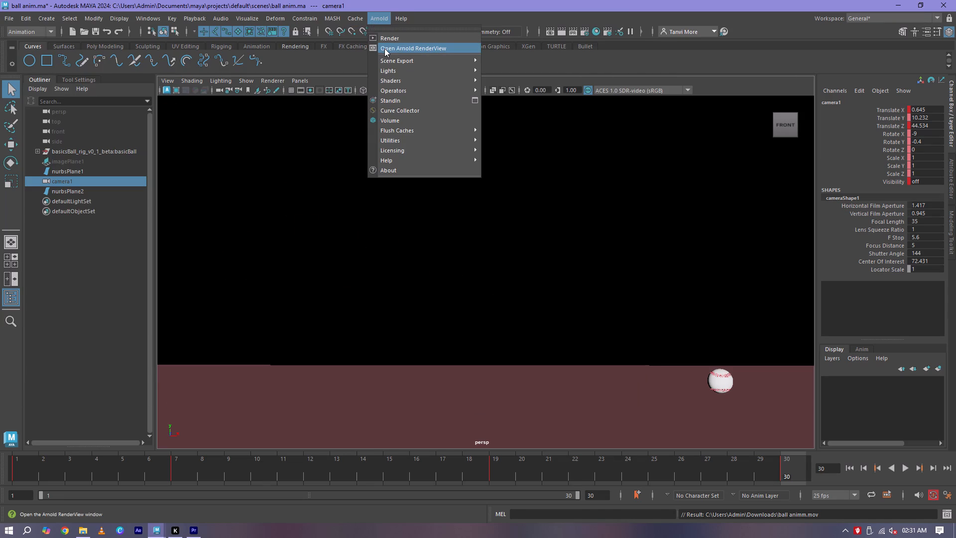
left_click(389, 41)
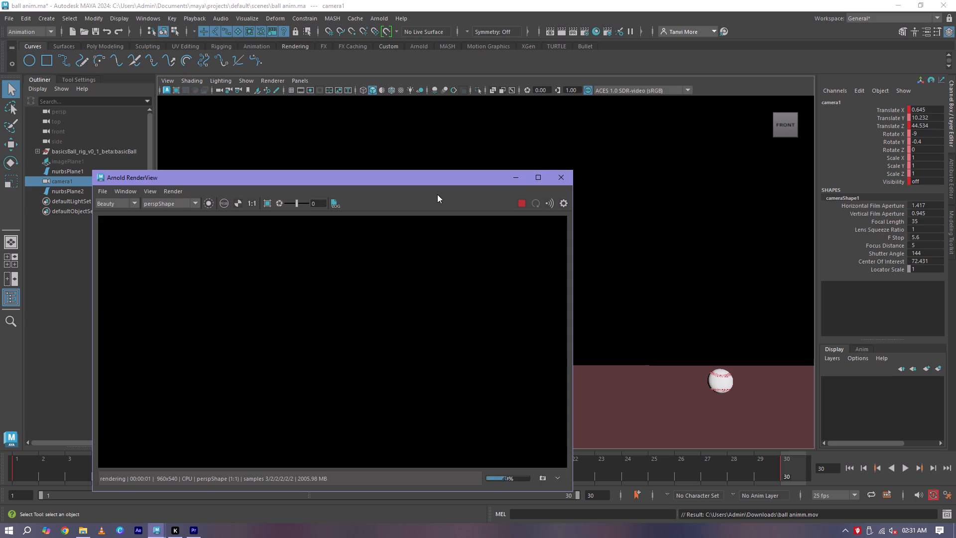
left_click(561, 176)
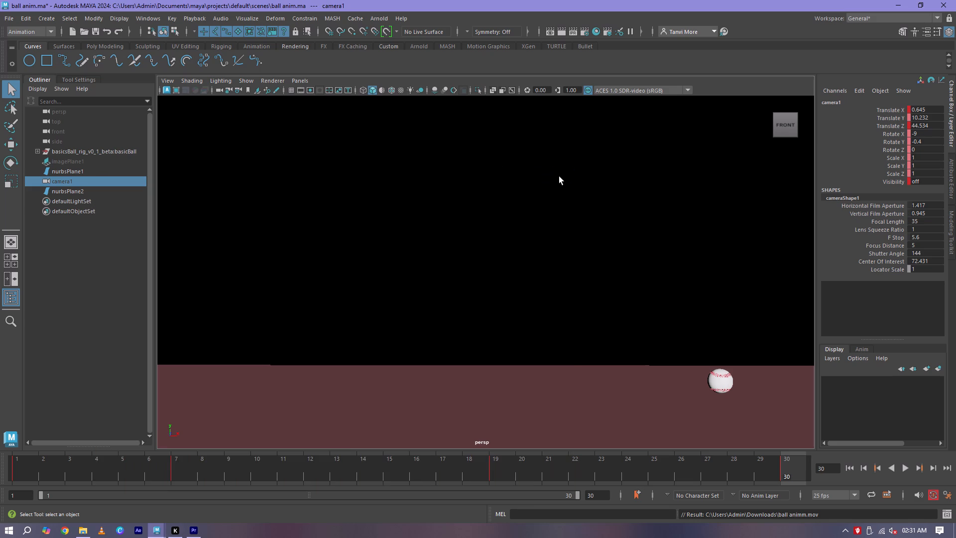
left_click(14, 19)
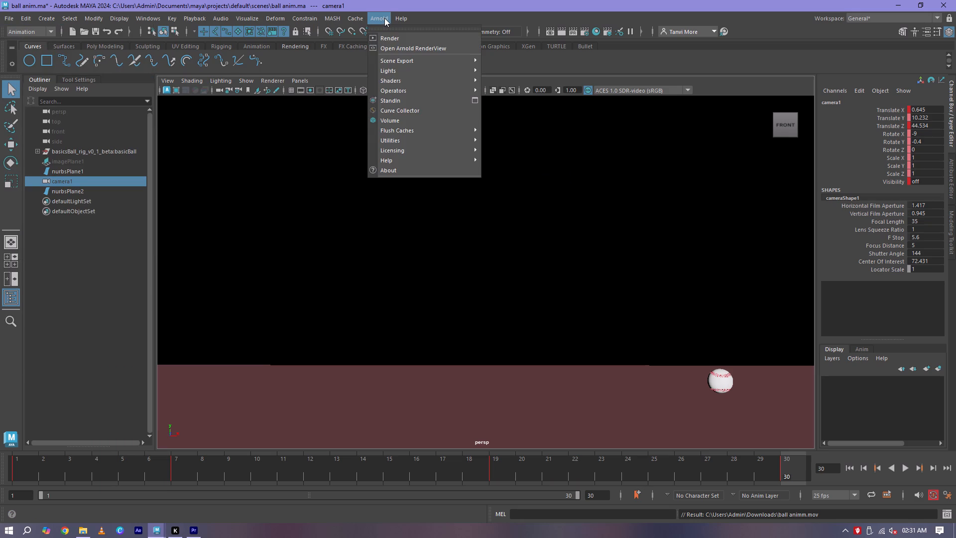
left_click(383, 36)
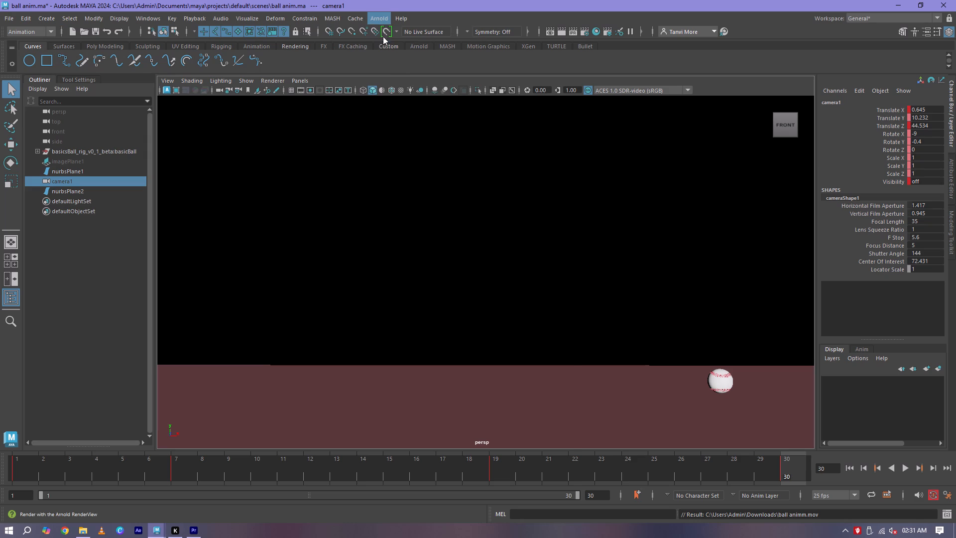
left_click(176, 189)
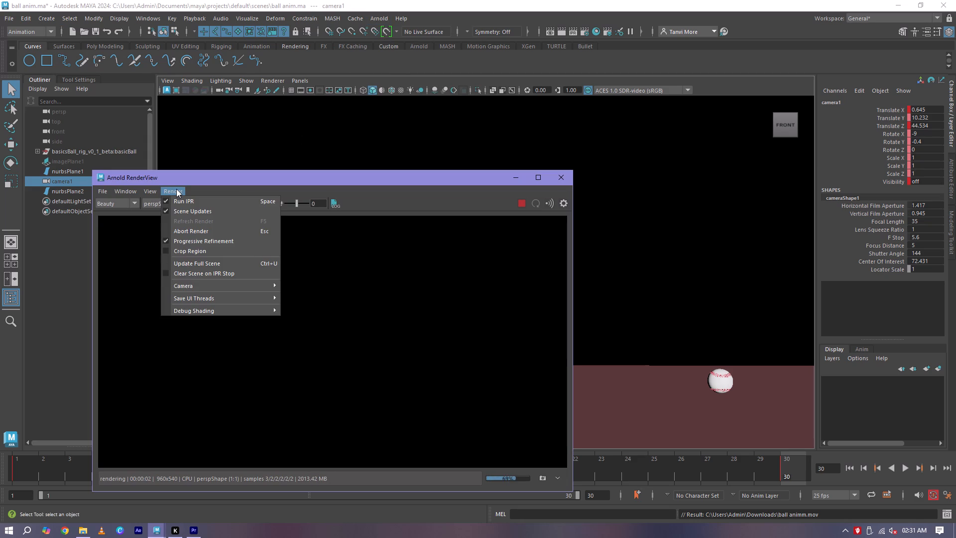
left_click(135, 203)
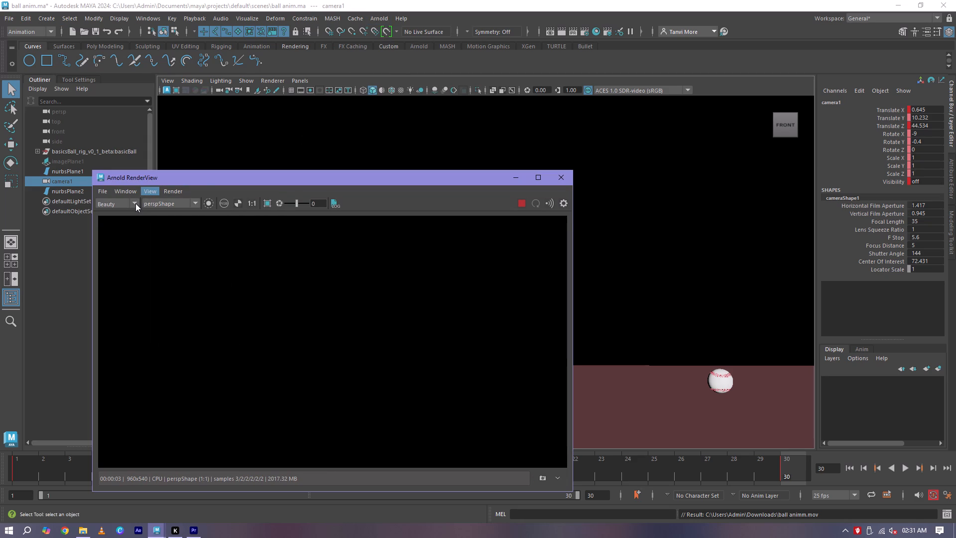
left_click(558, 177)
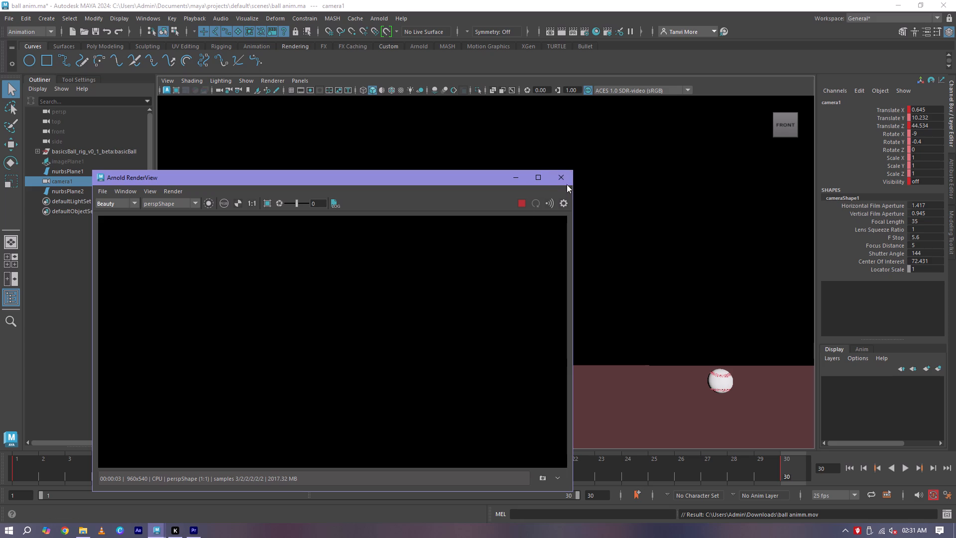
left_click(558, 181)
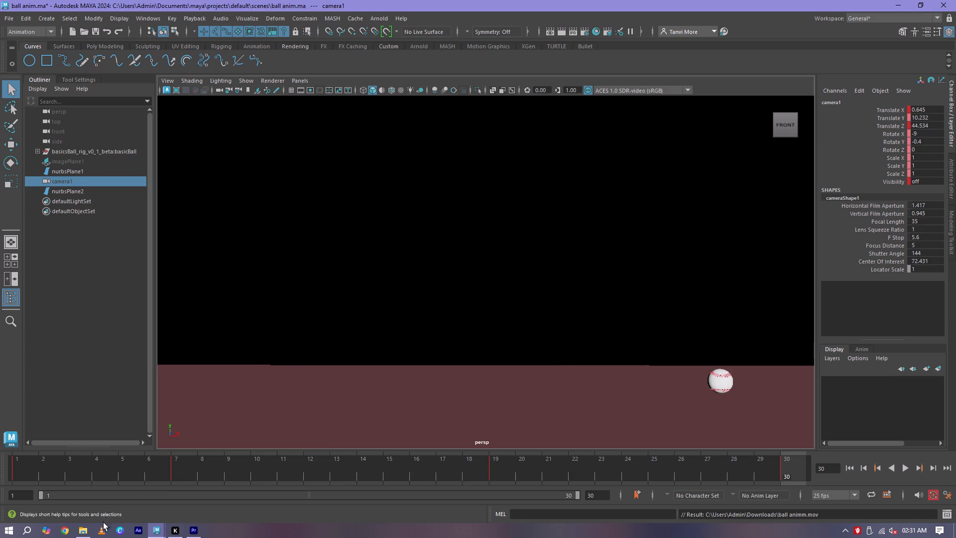
Import the ball animm playblast from File Explorer's recent files into the Showreel project in Premiere Pro.
left_click(88, 534)
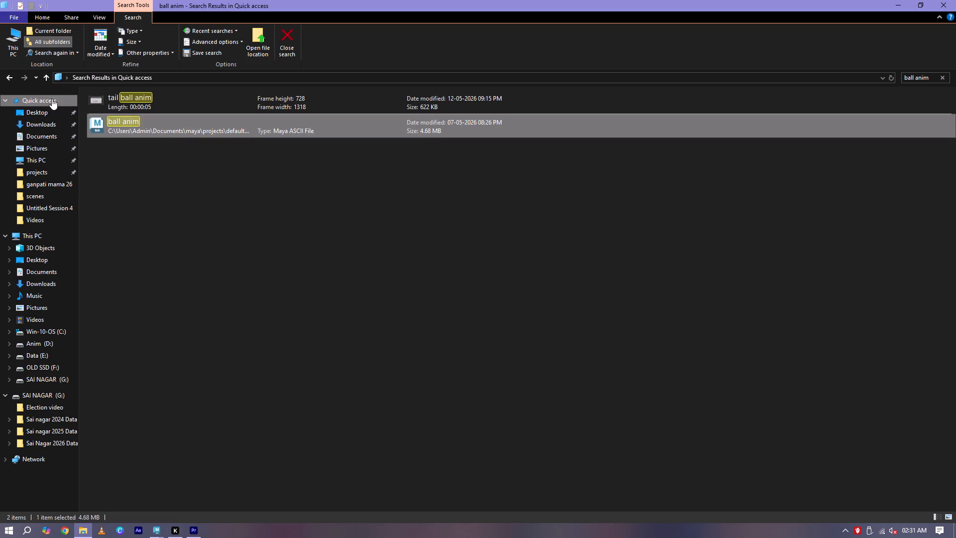
left_click(52, 98)
left_click_drag(131, 199, 194, 534)
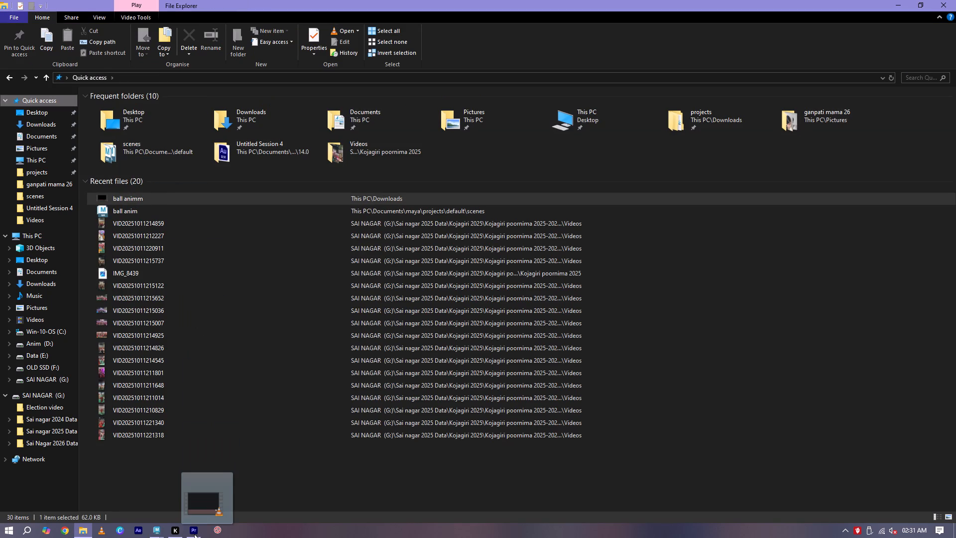
left_click_drag(194, 534, 295, 396)
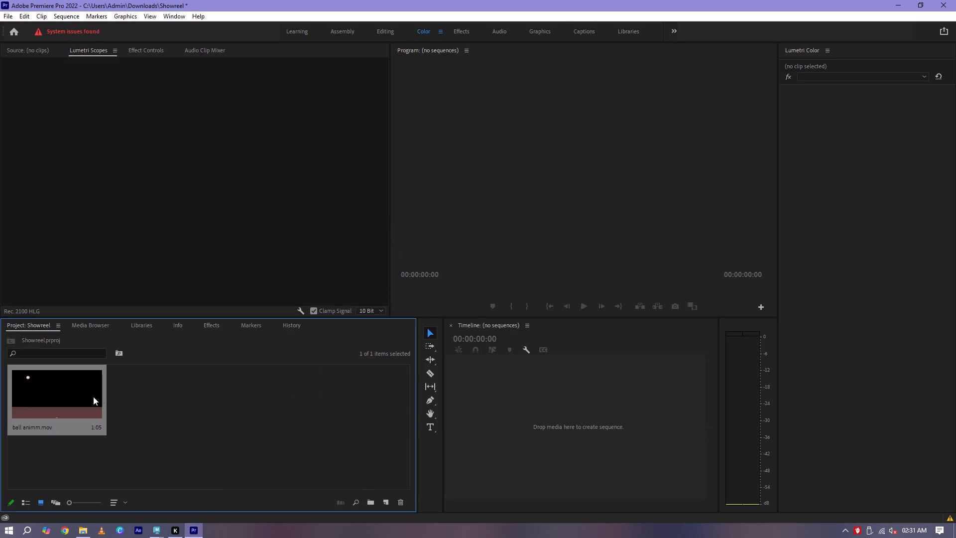
Create a sequence from ball animm.mov and check its opening frames.
left_click_drag(93, 397, 526, 392)
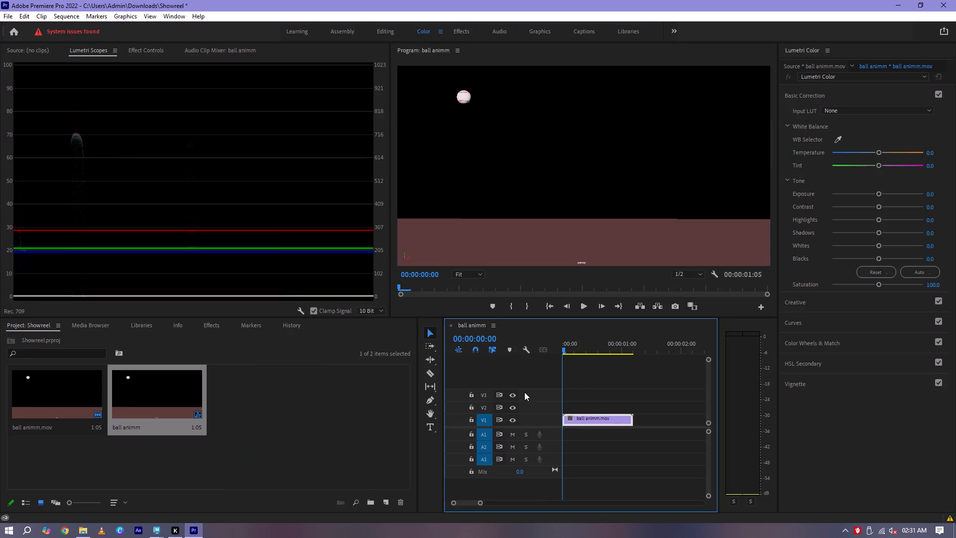
left_click_drag(571, 351, 570, 354)
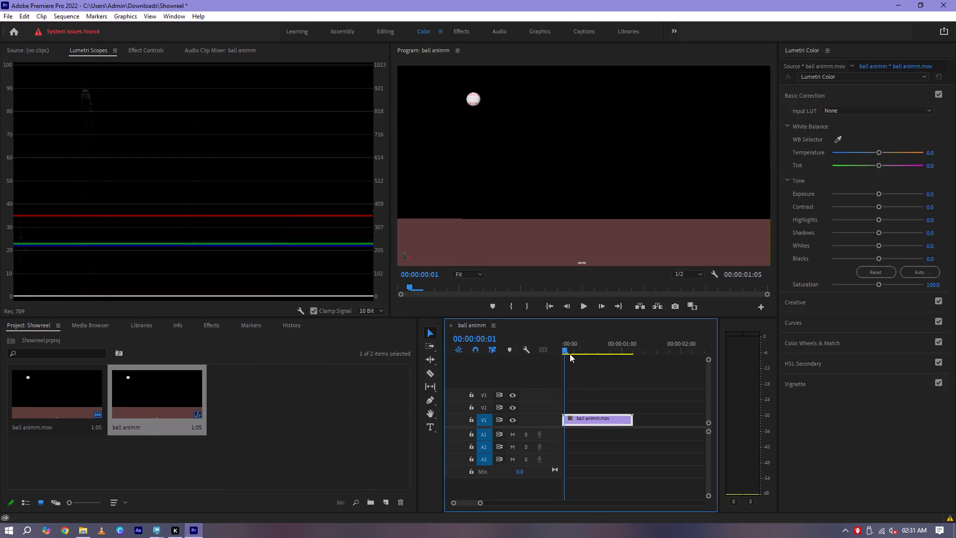
left_click_drag(570, 354, 561, 364)
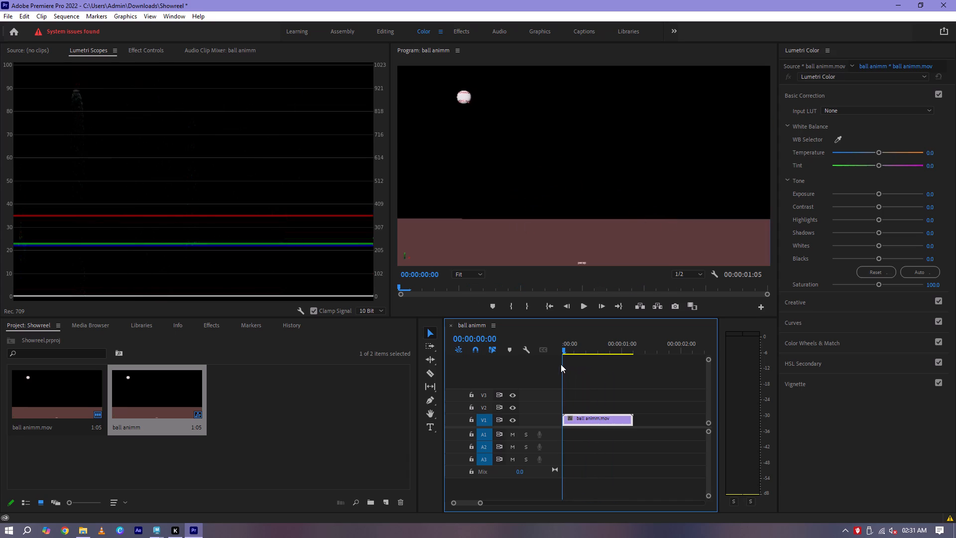
left_click_drag(561, 364, 558, 365)
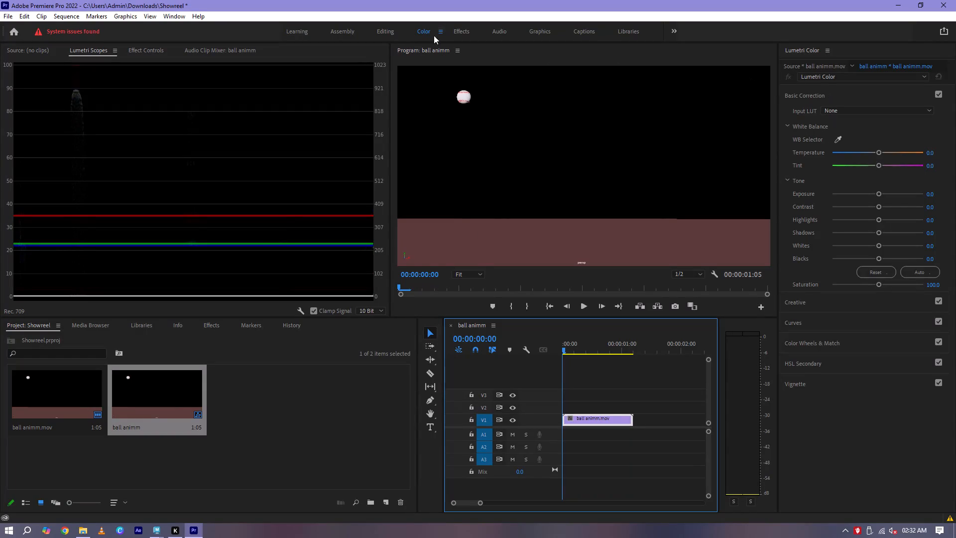
Switch to the Editing workspace and set the ball animm.mov clip's scale to 108.
left_click(390, 33)
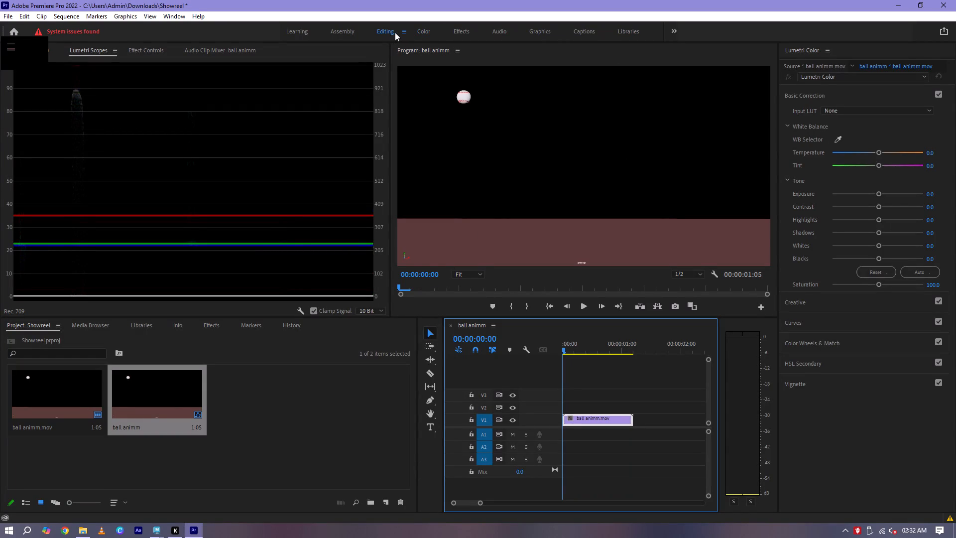
left_click(80, 47)
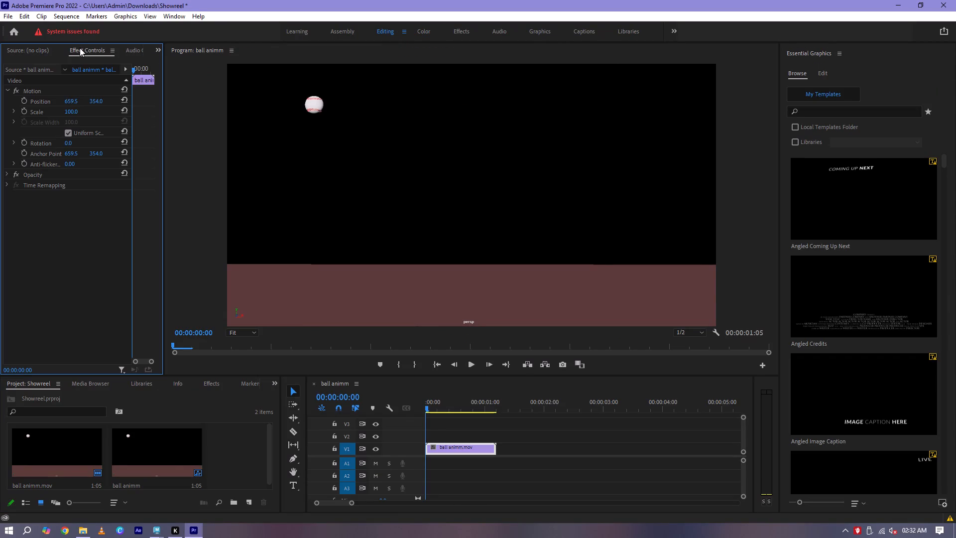
left_click_drag(72, 112, 74, 113)
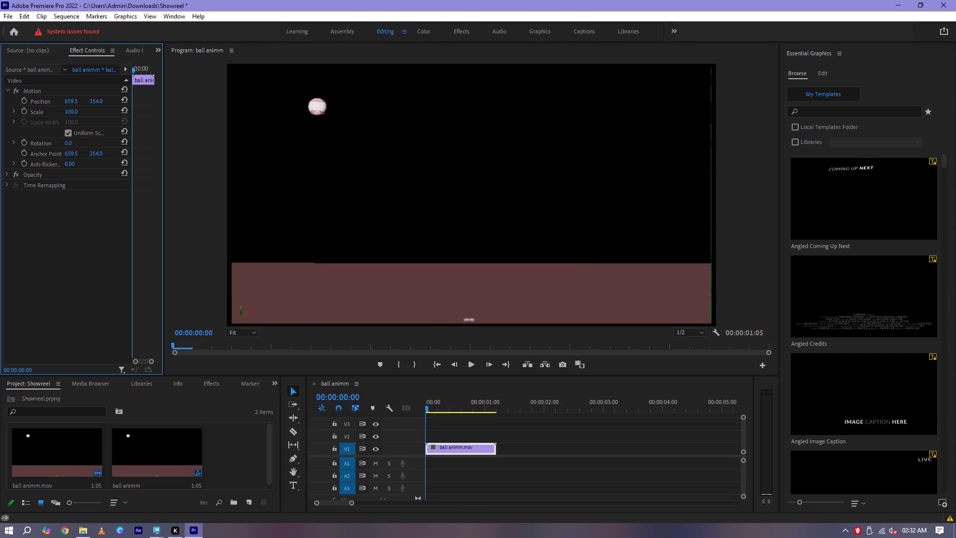
left_click_drag(74, 113, 78, 113)
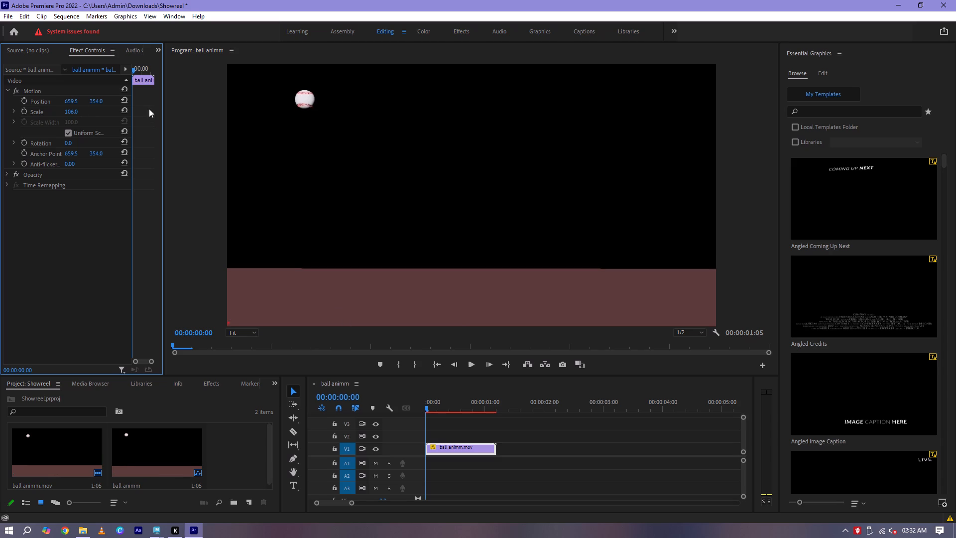
left_click_drag(73, 111, 75, 111)
left_click_drag(75, 111, 78, 111)
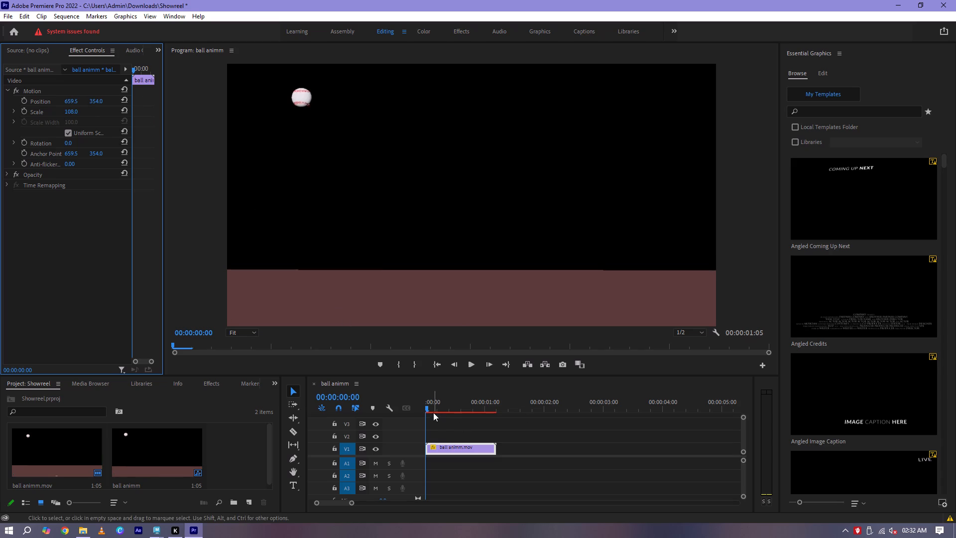
Scrub and play the ball animm sequence repeatedly from the start to check the framing of the ball's motion.
left_click_drag(427, 408, 481, 410)
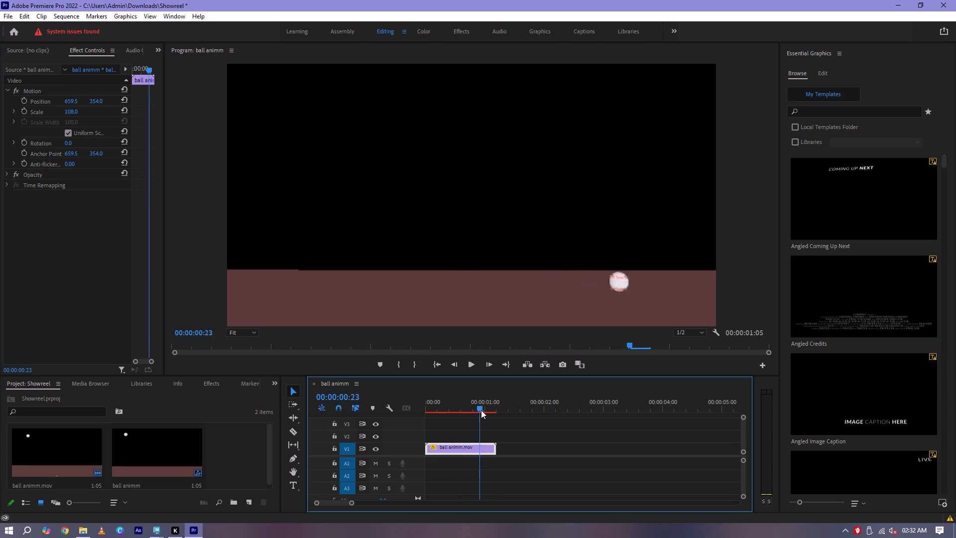
left_click_drag(481, 410, 342, 413)
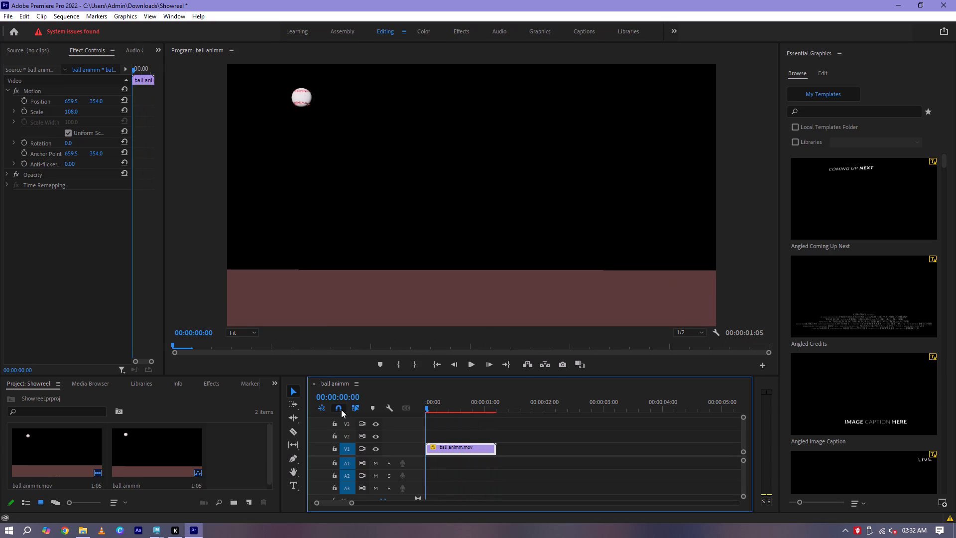
key("alt+v")
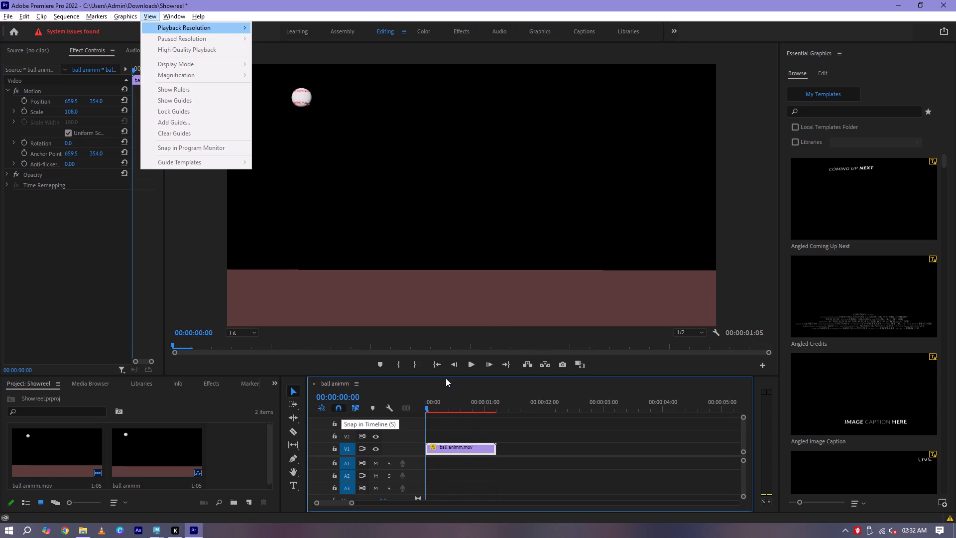
left_click(446, 379)
key("space")
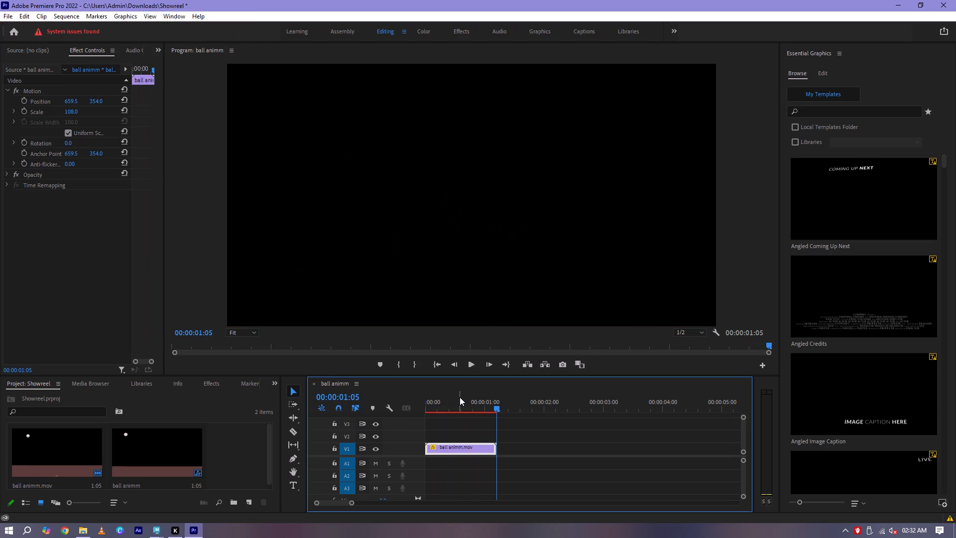
key("space")
key("space")
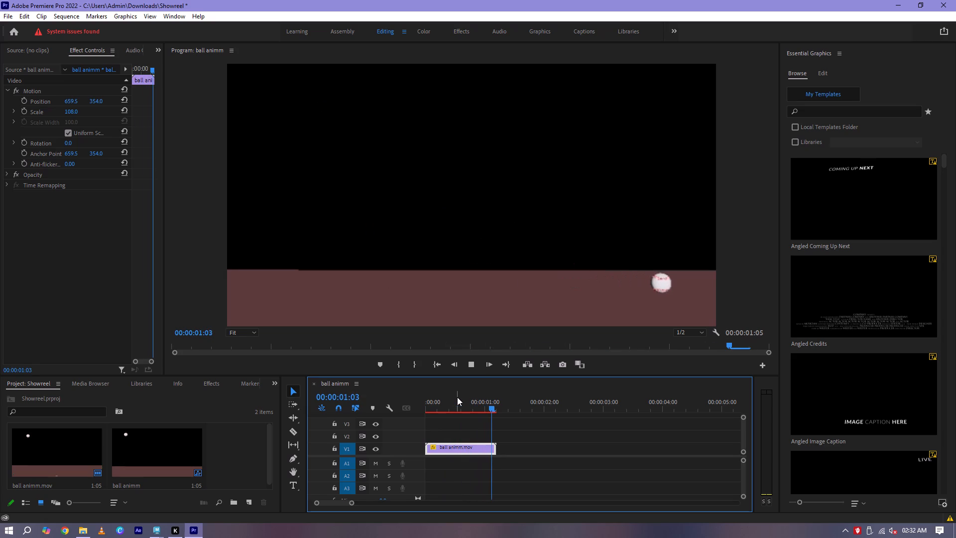
key("space")
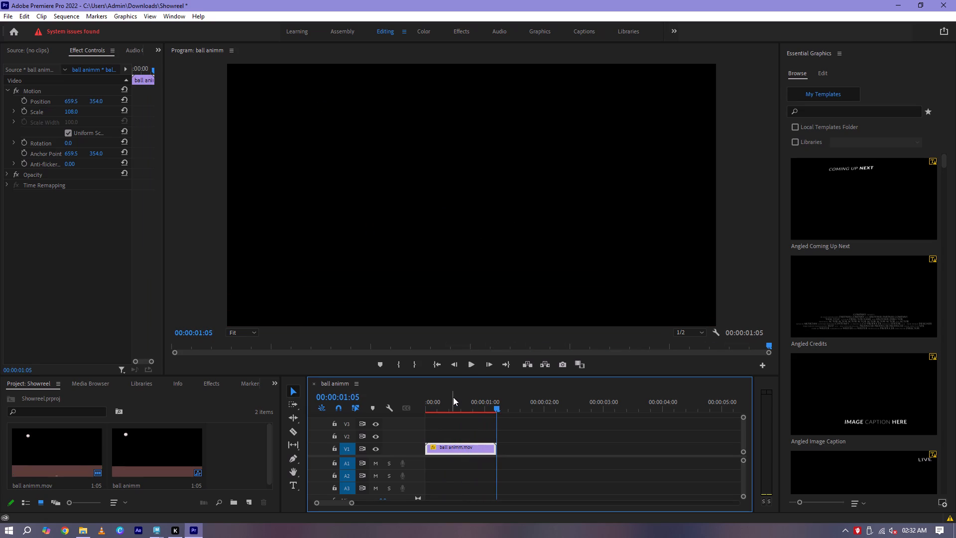
left_click(445, 397)
left_click_drag(435, 400, 417, 402)
left_click_drag(440, 409, 475, 410)
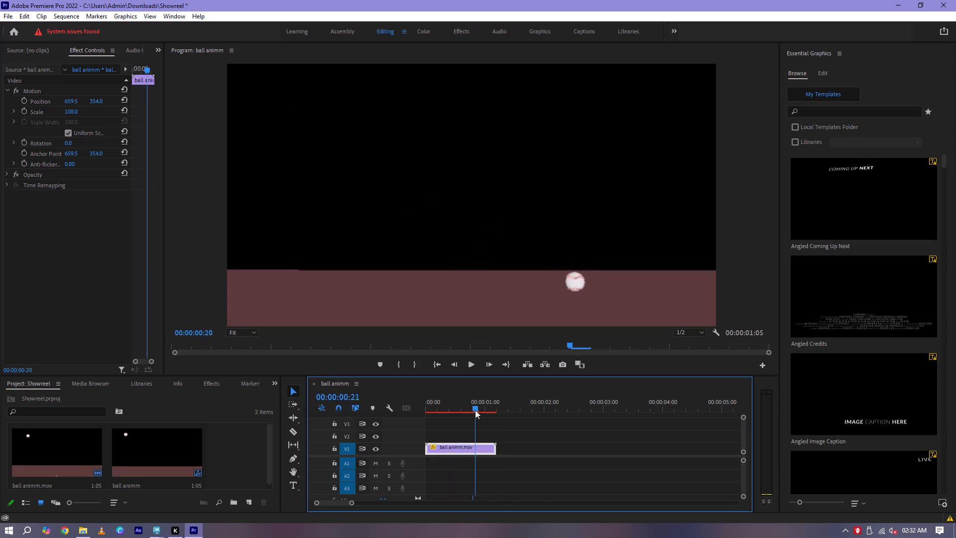
left_click_drag(475, 410, 323, 415)
key("space")
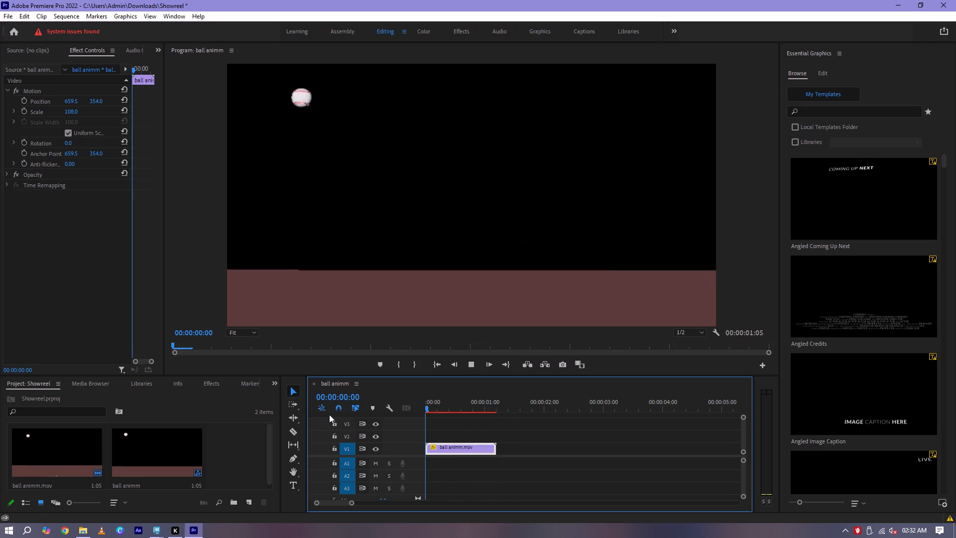
Replay and scrub through the ball animm sequence to review the ball's motion and framing.
key("space")
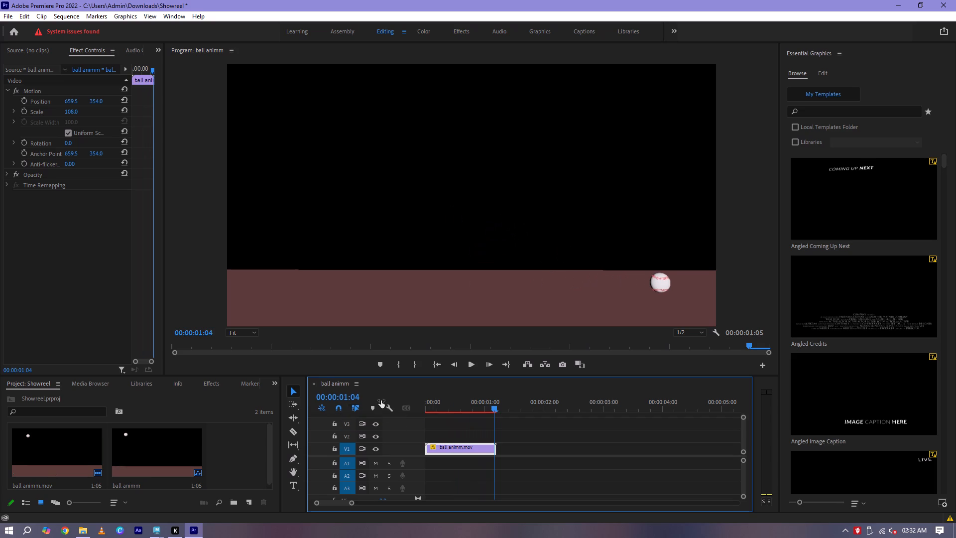
left_click_drag(428, 405, 516, 413)
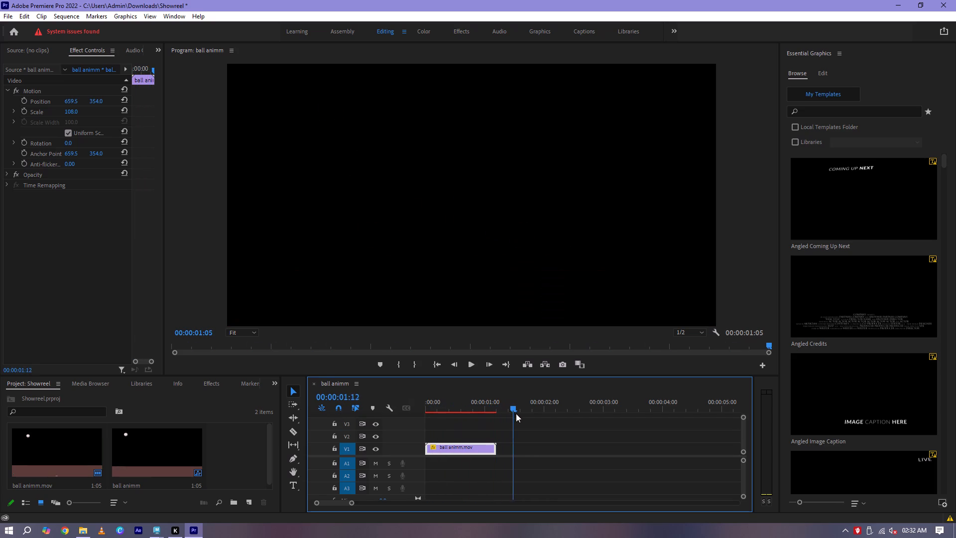
left_click_drag(516, 413, 375, 424)
key("space")
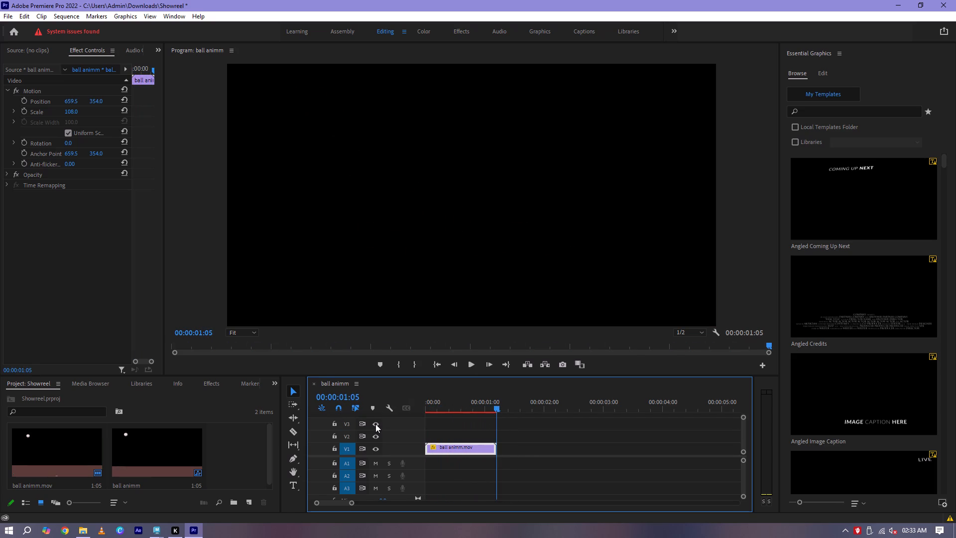
key("space")
key("space")
left_click(453, 448)
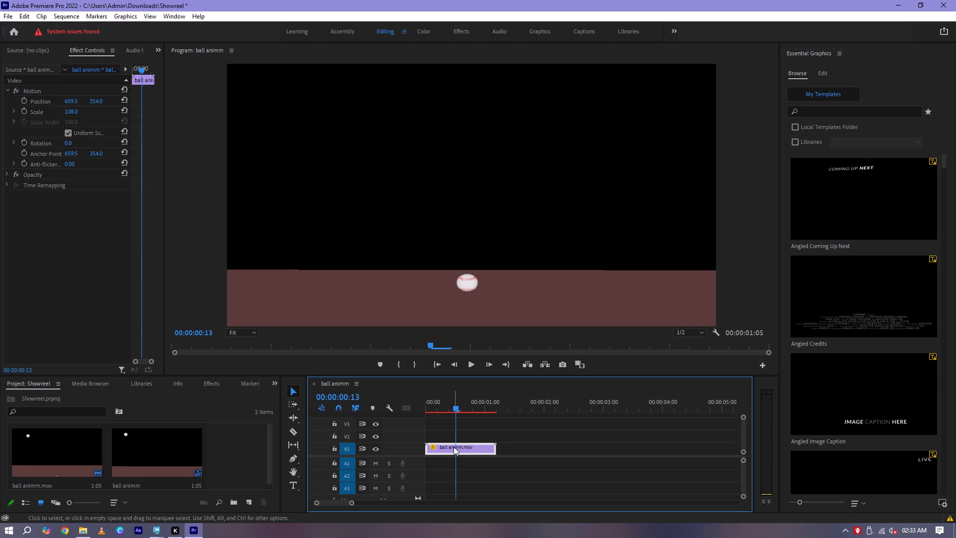
right_click(454, 447)
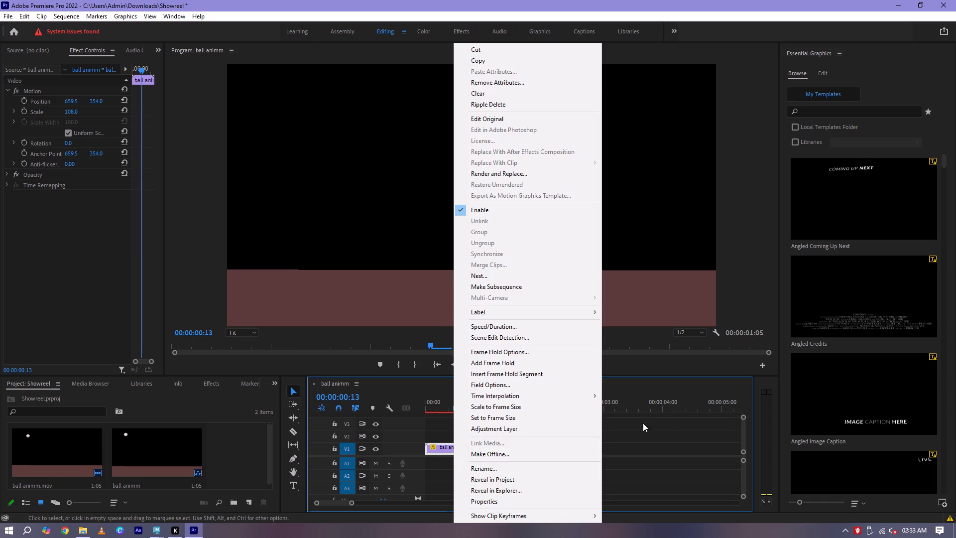
left_click(660, 423)
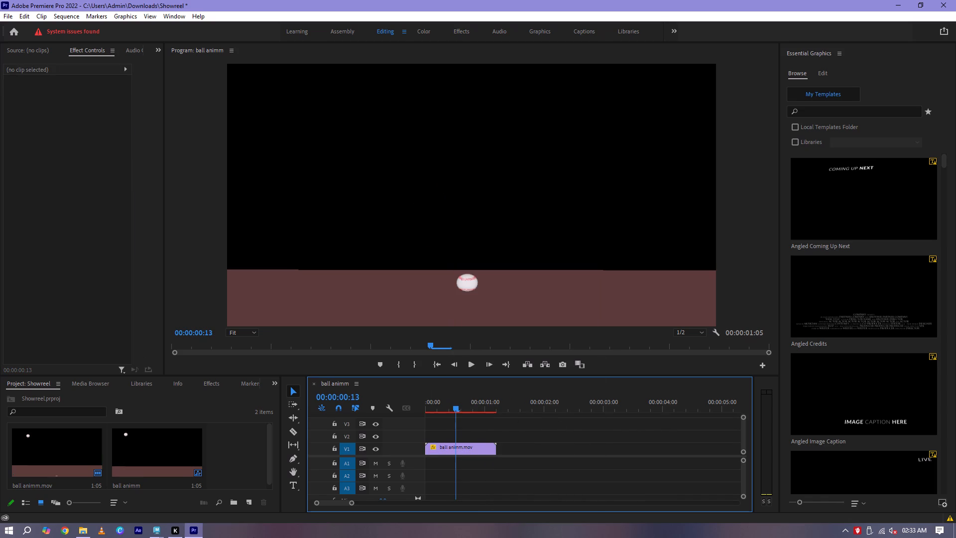
Save the Showreel project and close Premiere Pro.
key("ctrl+s")
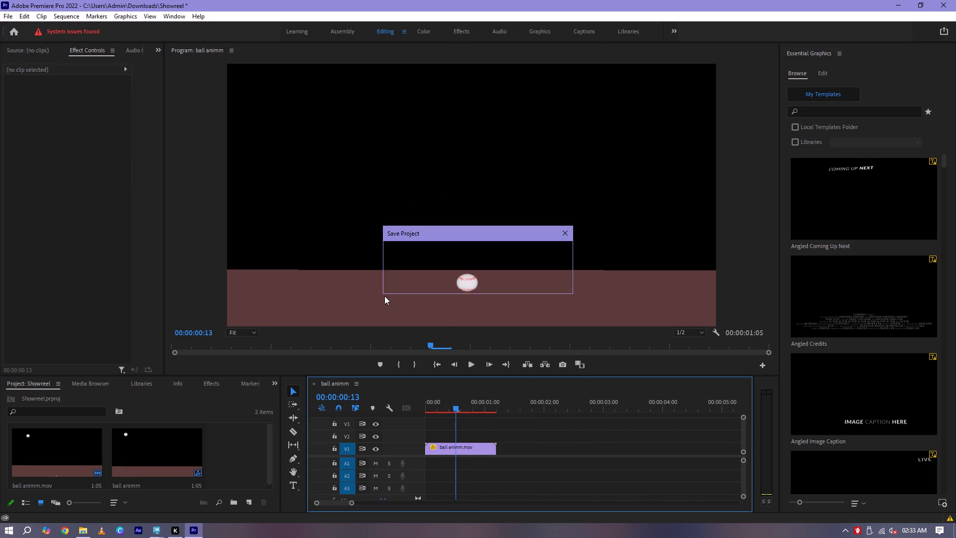
left_click(955, 0)
Close File Explorer and the Maya window holding ball anim.ma, saving the scene's changes.
left_click(955, 0)
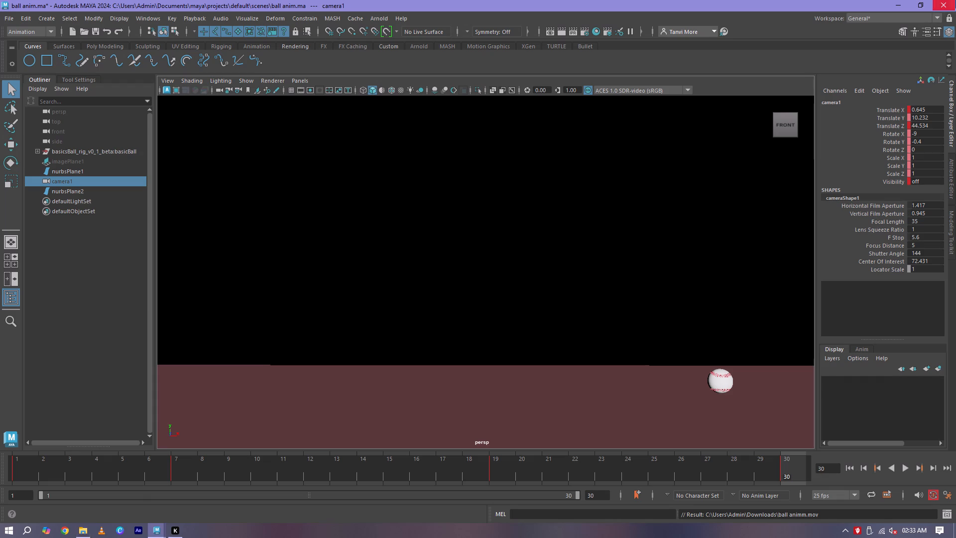
left_click(955, 0)
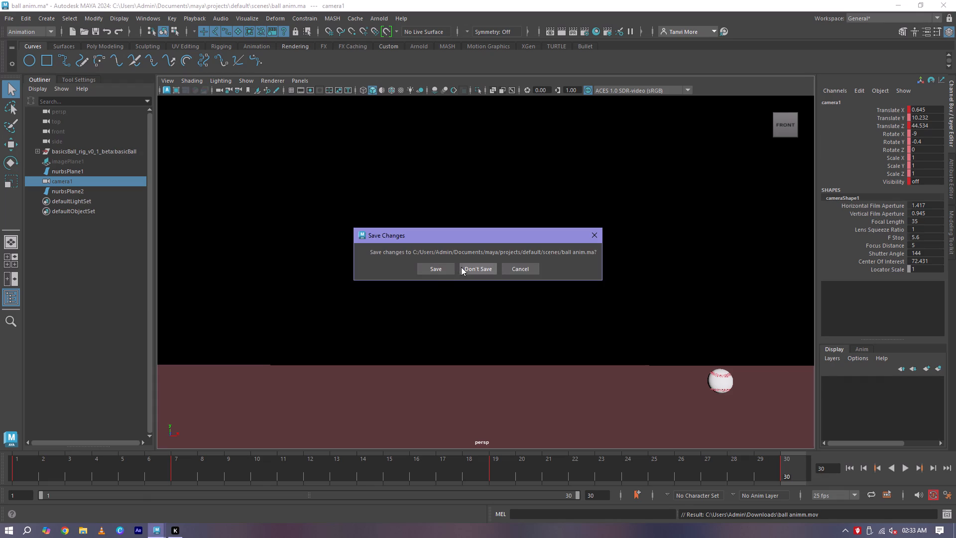
left_click(449, 269)
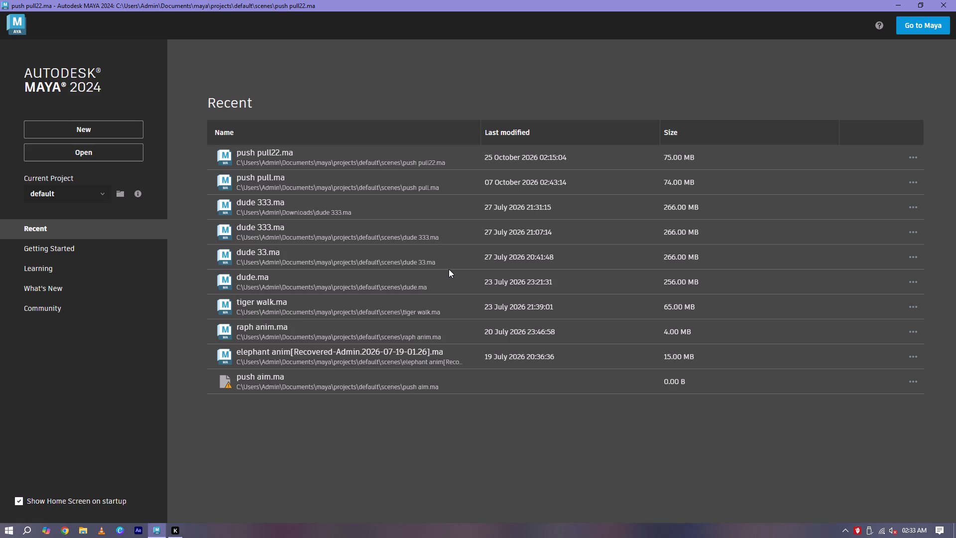